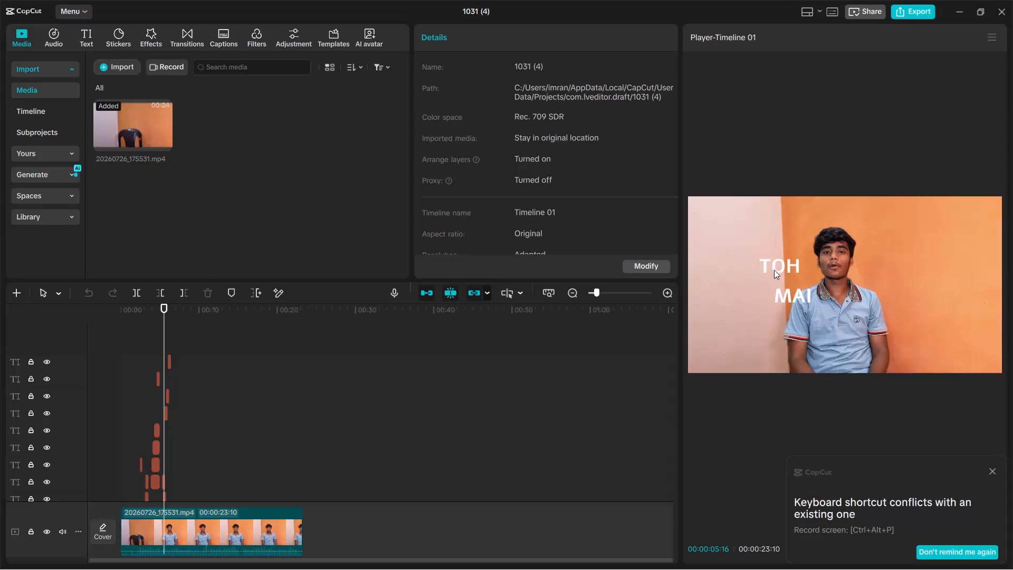
Shrink the TOH caption to font size 8 and move it onto the pale wall beside the man.
click(776, 265)
click(663, 196)
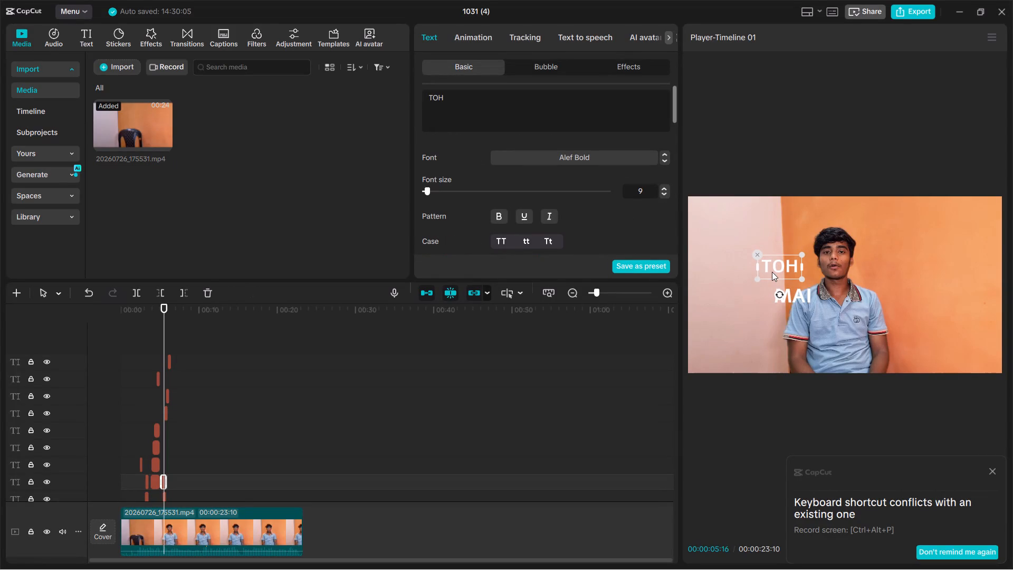
drag(774, 272, 712, 262)
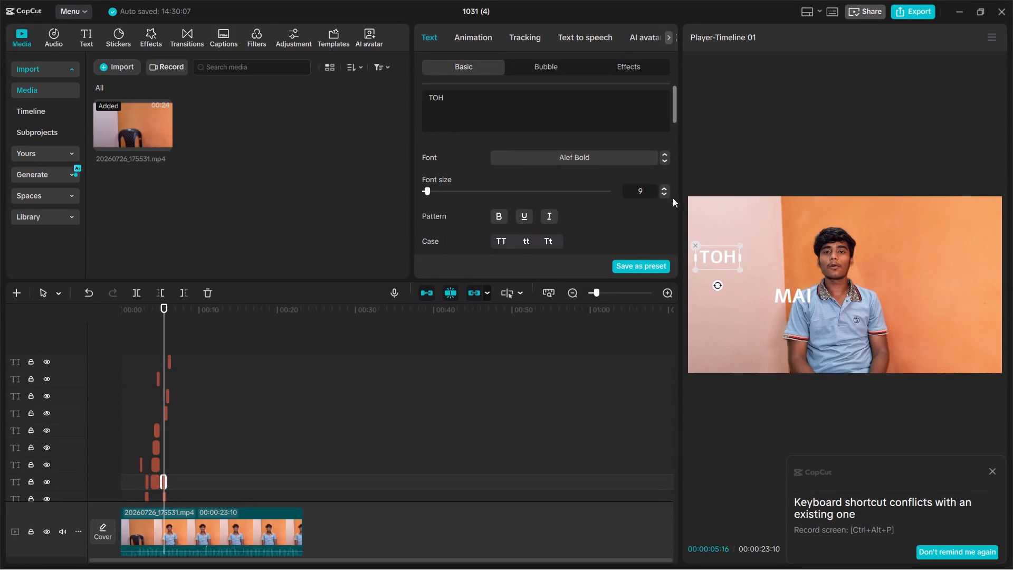
click(664, 196)
Set the MAI caption's font size to 9 and move it onto the pale wall just below TOH.
click(800, 302)
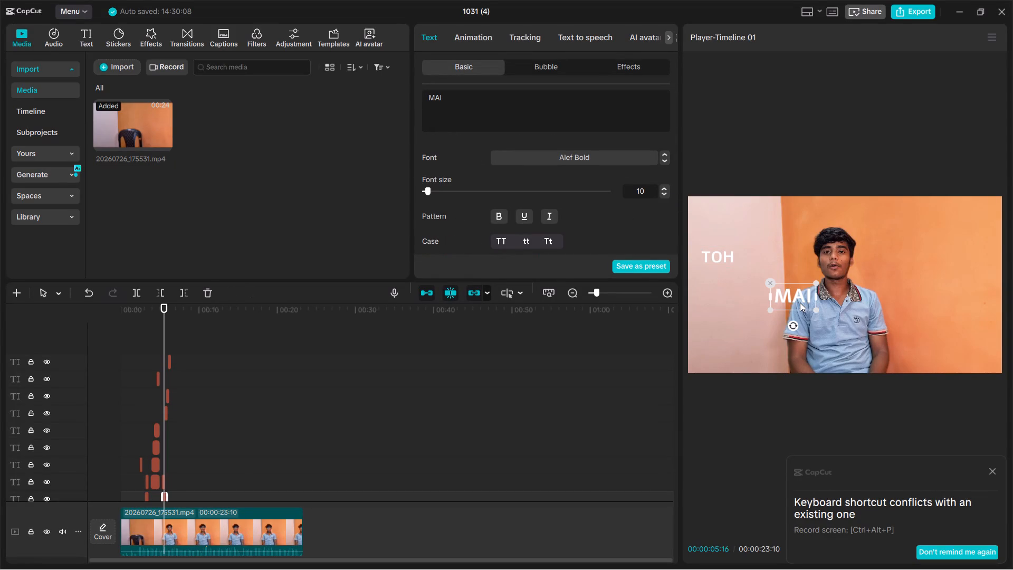
click(663, 192)
drag(791, 292, 733, 268)
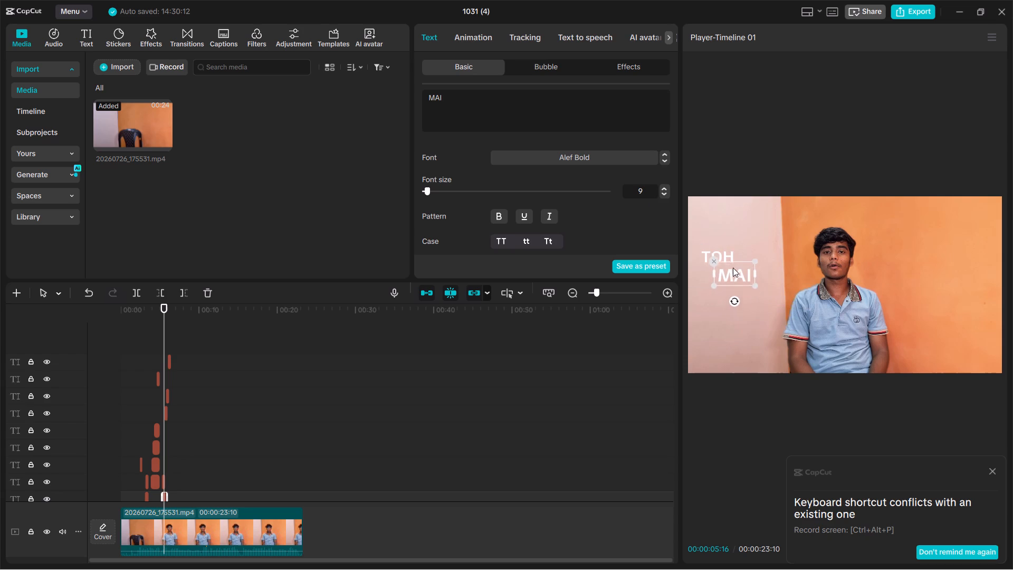
drag(733, 268, 705, 265)
Play back the captions, then extend the ends of the TOH and MAI text clips to about 7 s.
key(space)
key(space)
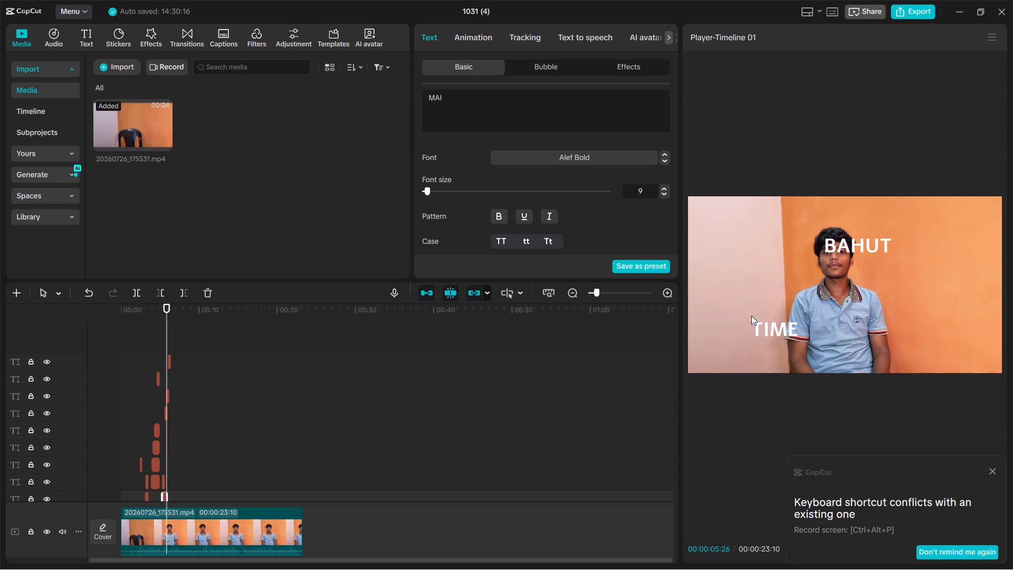
drag(167, 341, 147, 341)
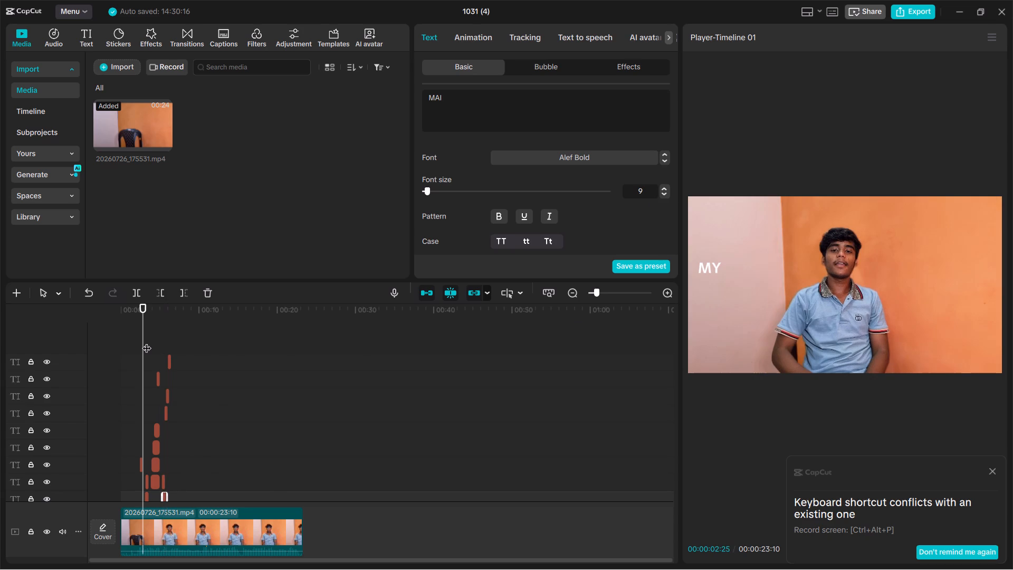
key(ctrl+plus)
key(ctrl+plus)
key(ctrl+plus)
key(space)
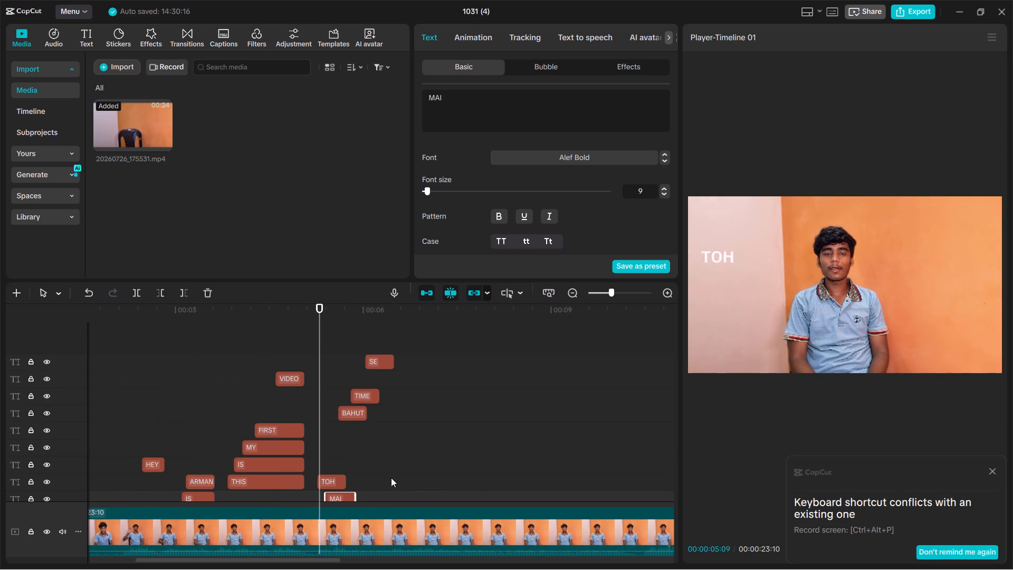
key(space)
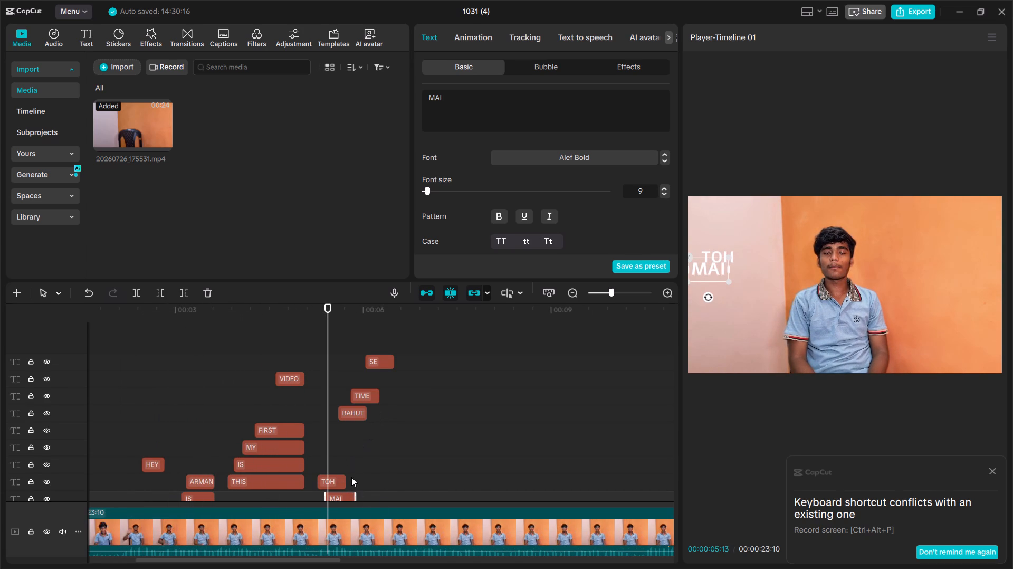
click(345, 477)
drag(347, 476, 423, 476)
click(350, 499)
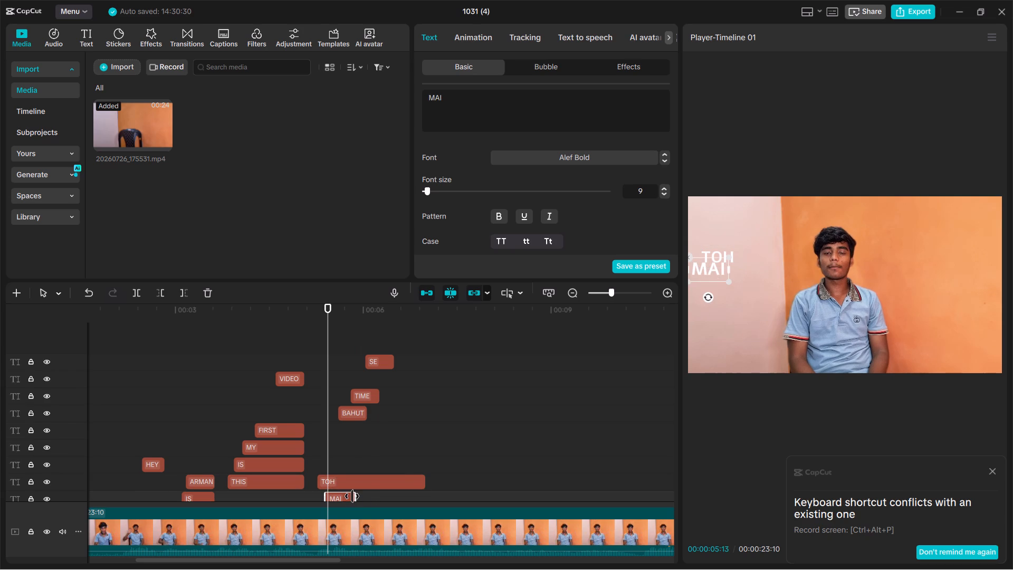
drag(352, 496, 416, 482)
Set the MAI caption's font size to 8 and nudge it slightly so it sits below TOH.
click(306, 434)
key(space)
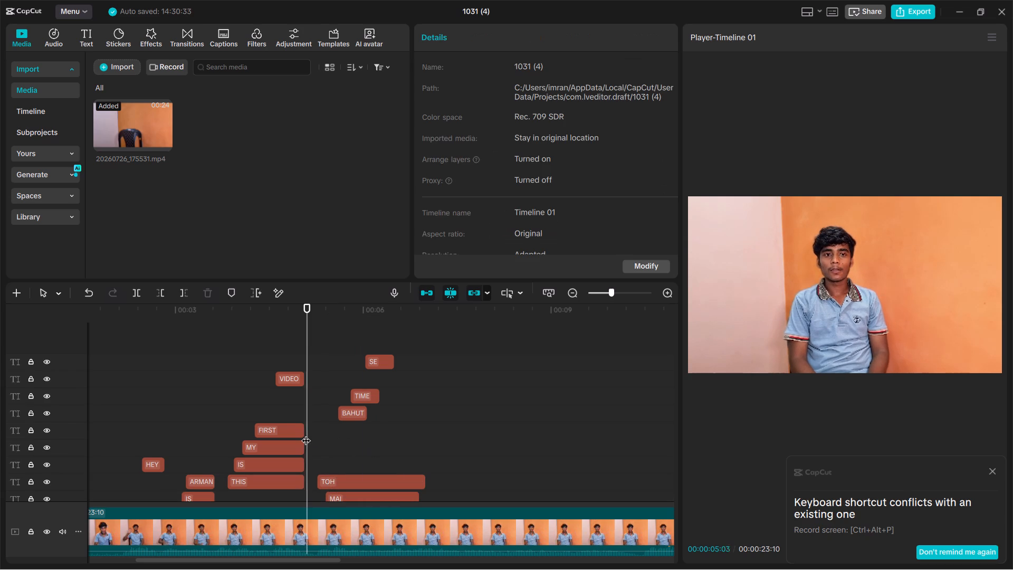
key(space)
click(716, 270)
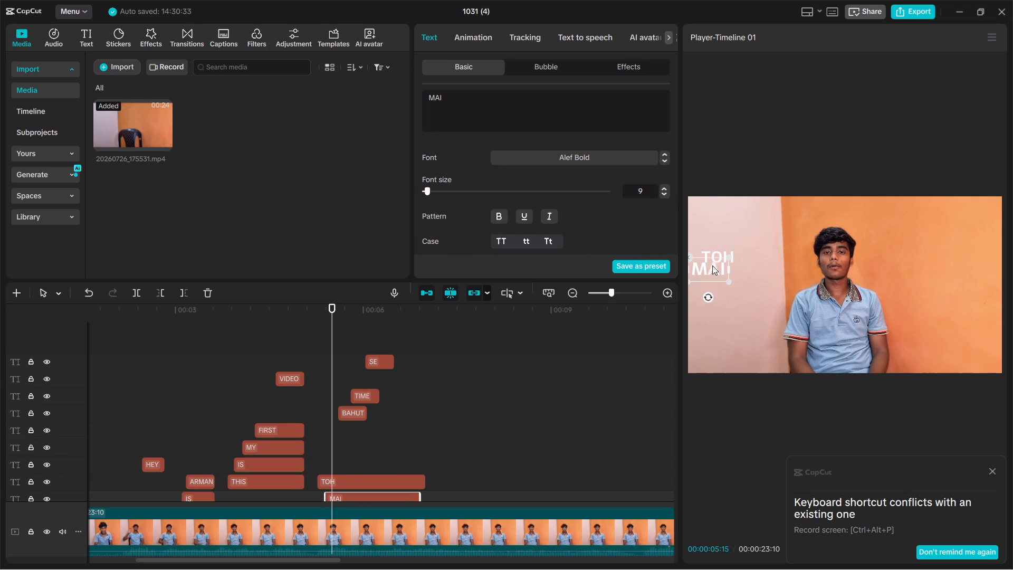
click(665, 192)
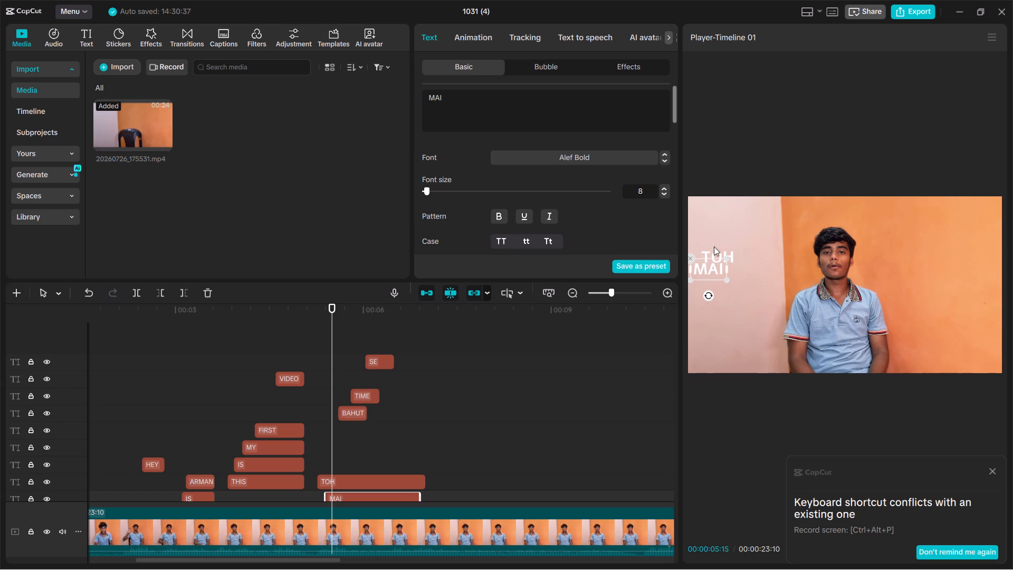
click(714, 255)
click(699, 270)
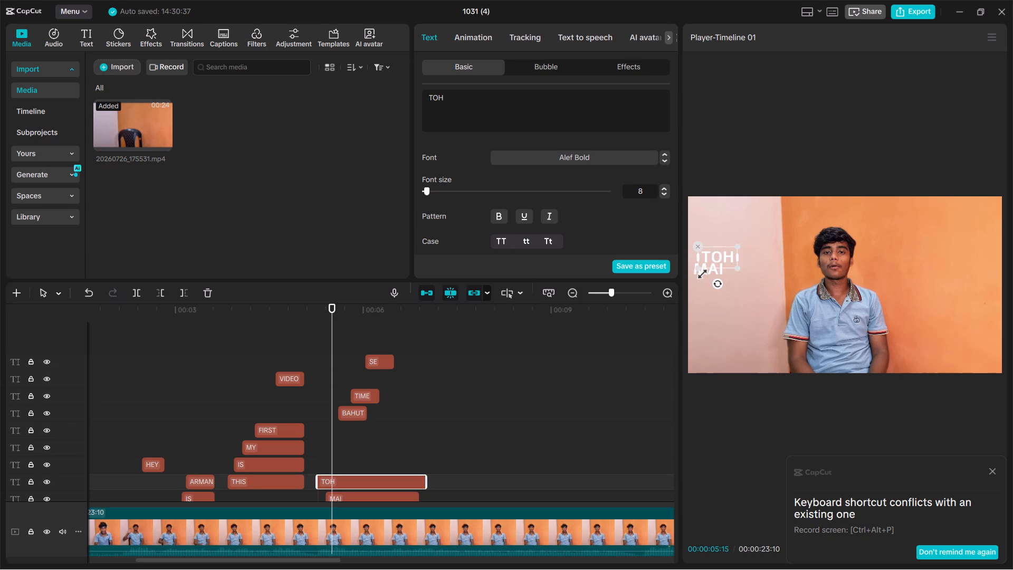
click(702, 274)
click(705, 277)
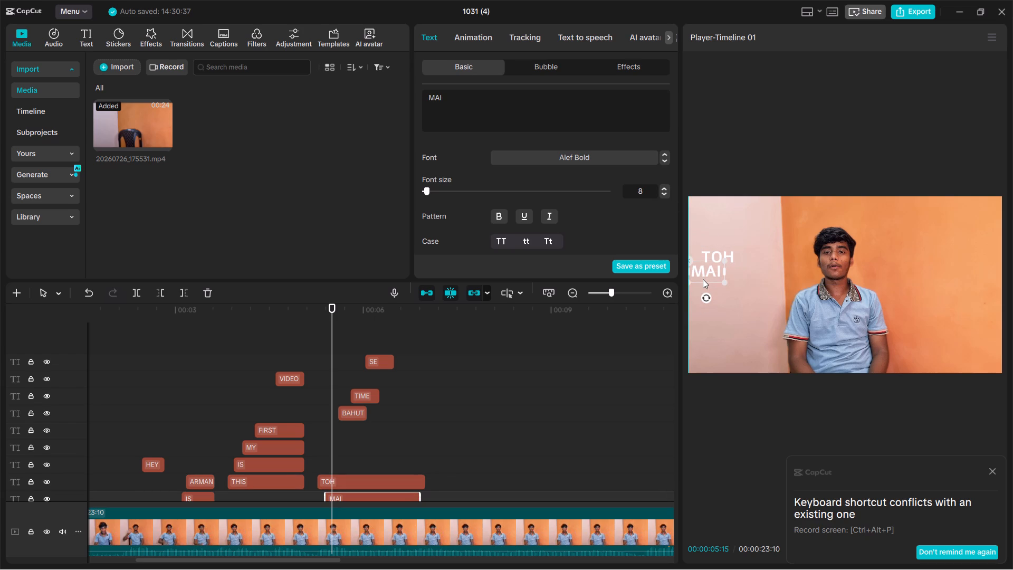
click(772, 263)
double_click(751, 277)
double_click(400, 450)
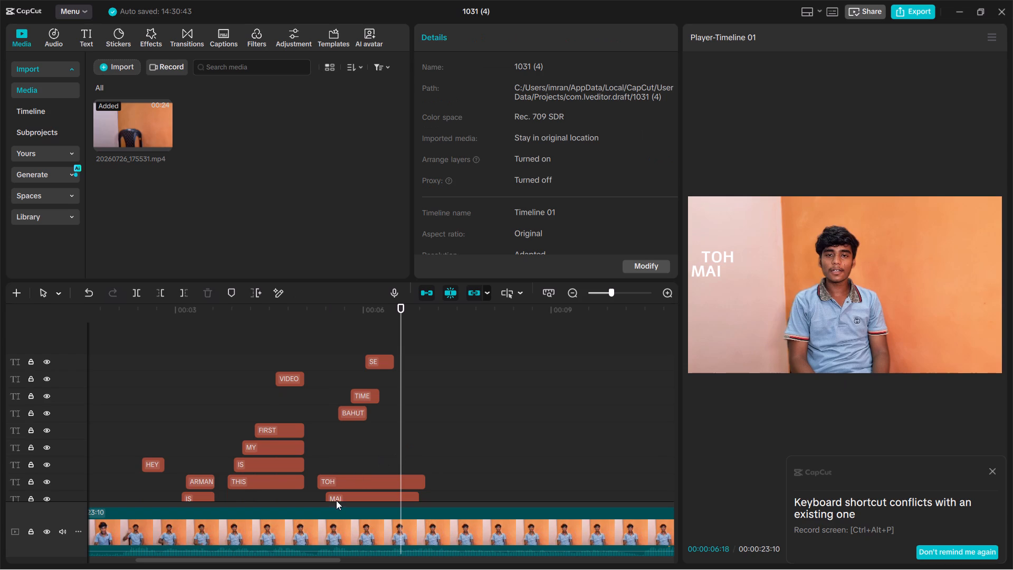
Move the BAHUT caption off the man's face to below MAI and set its font size to 8.
click(315, 450)
key(space)
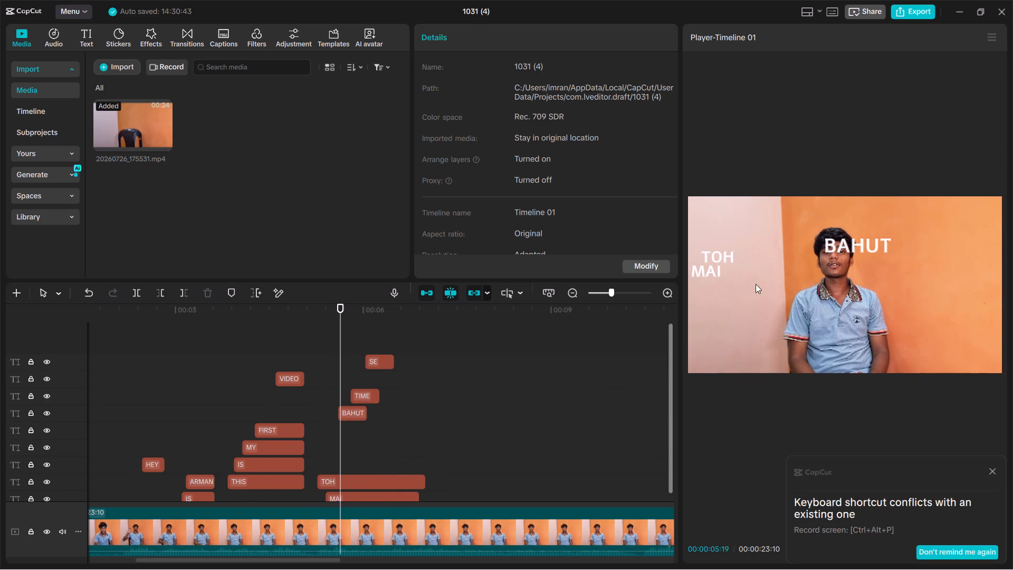
key(space)
click(881, 240)
drag(859, 251, 835, 281)
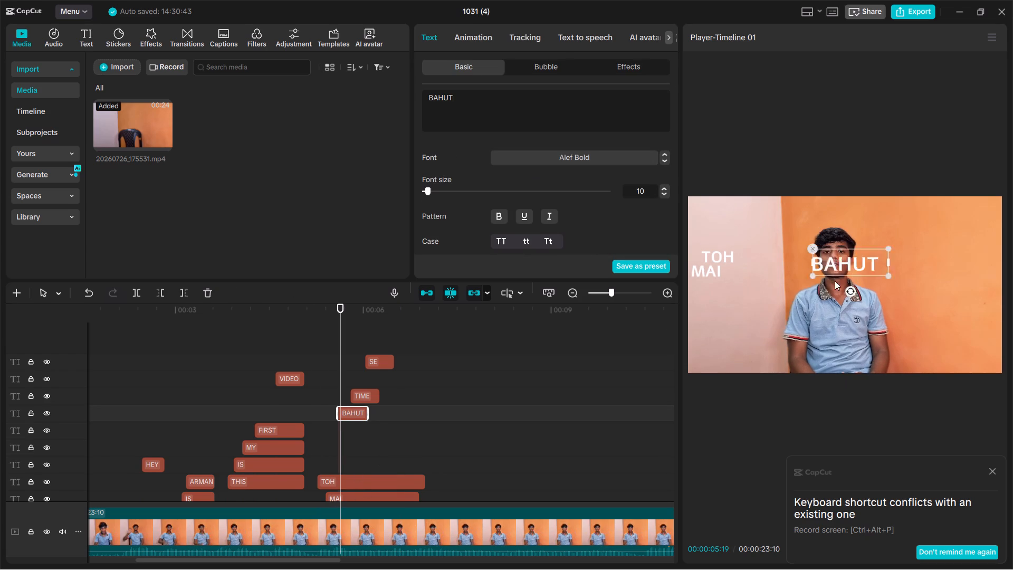
drag(835, 281, 735, 295)
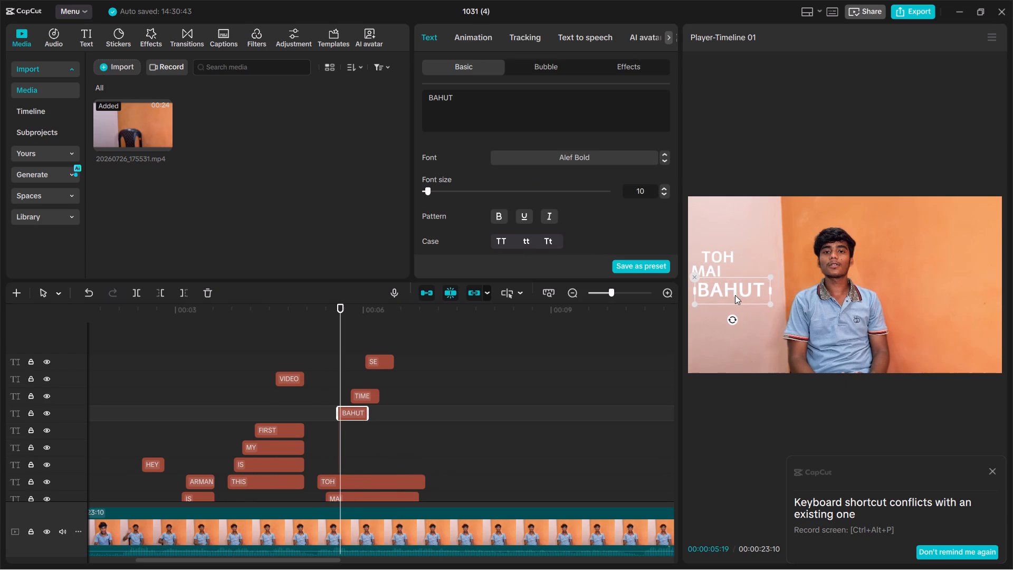
drag(735, 295, 731, 293)
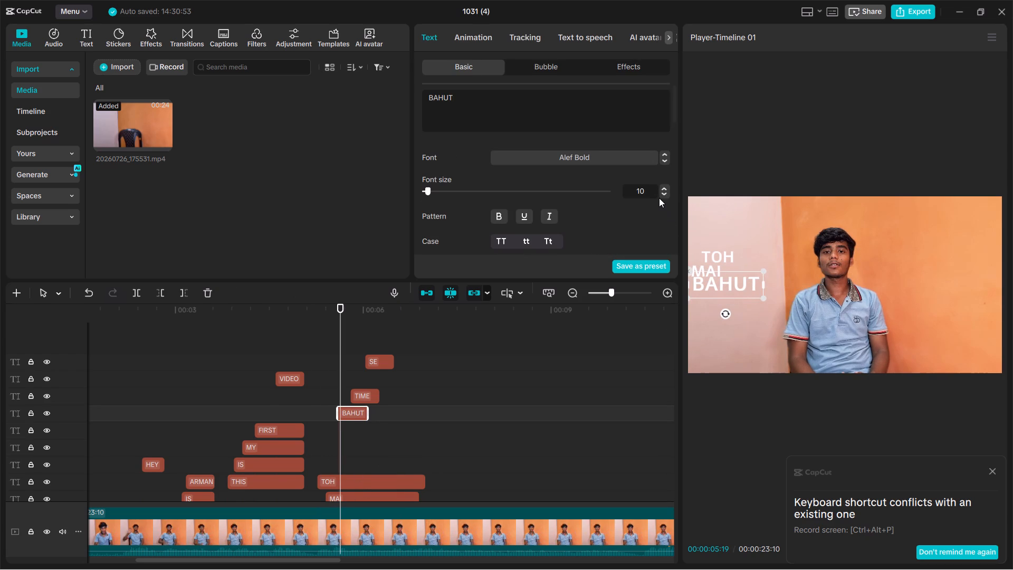
double_click(668, 194)
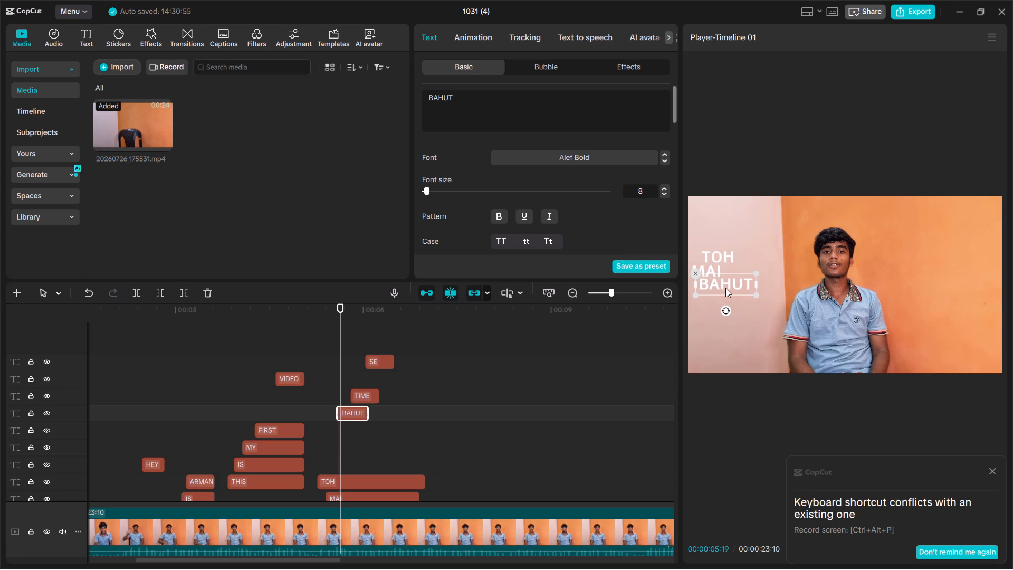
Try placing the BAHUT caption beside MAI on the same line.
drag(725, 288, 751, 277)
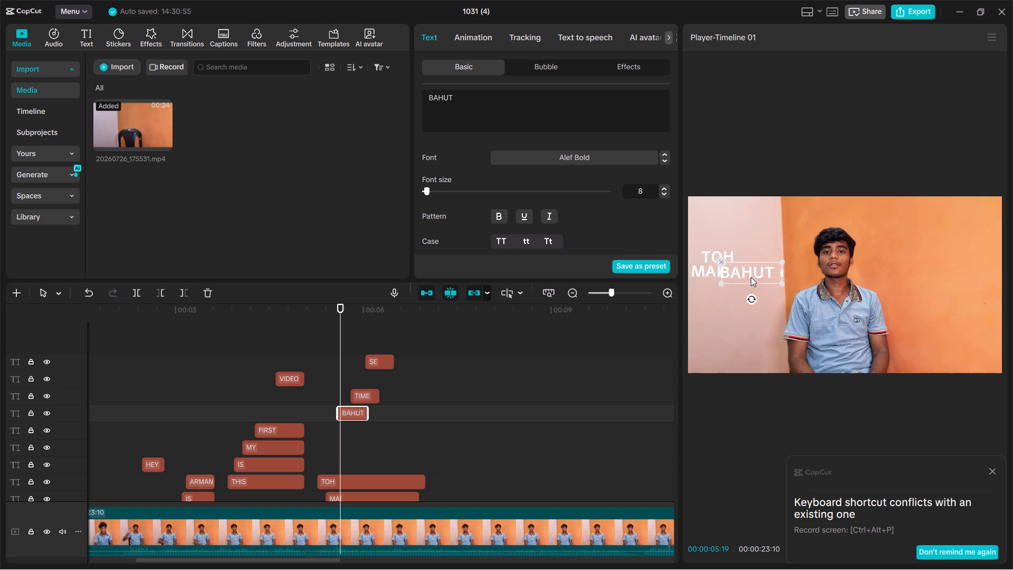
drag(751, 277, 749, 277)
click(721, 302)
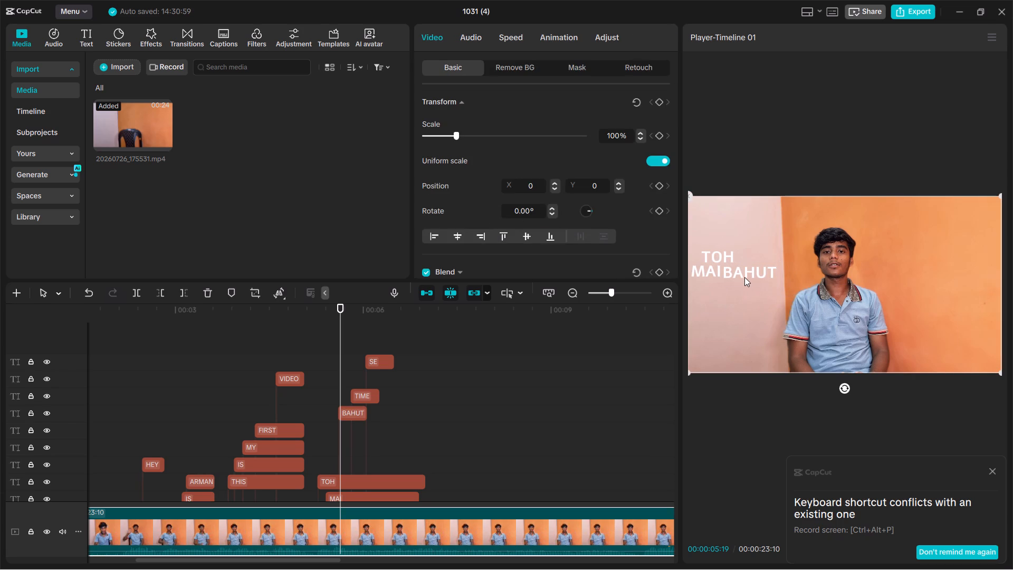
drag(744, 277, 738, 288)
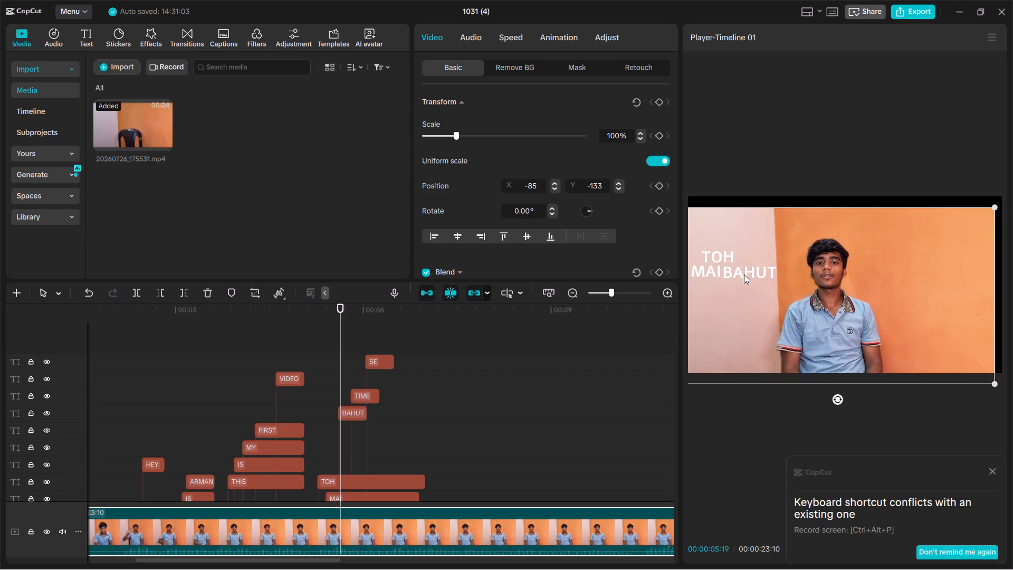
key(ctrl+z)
Move the BAHUT caption onto its own line directly below MAI.
click(756, 272)
drag(756, 272, 732, 284)
click(742, 307)
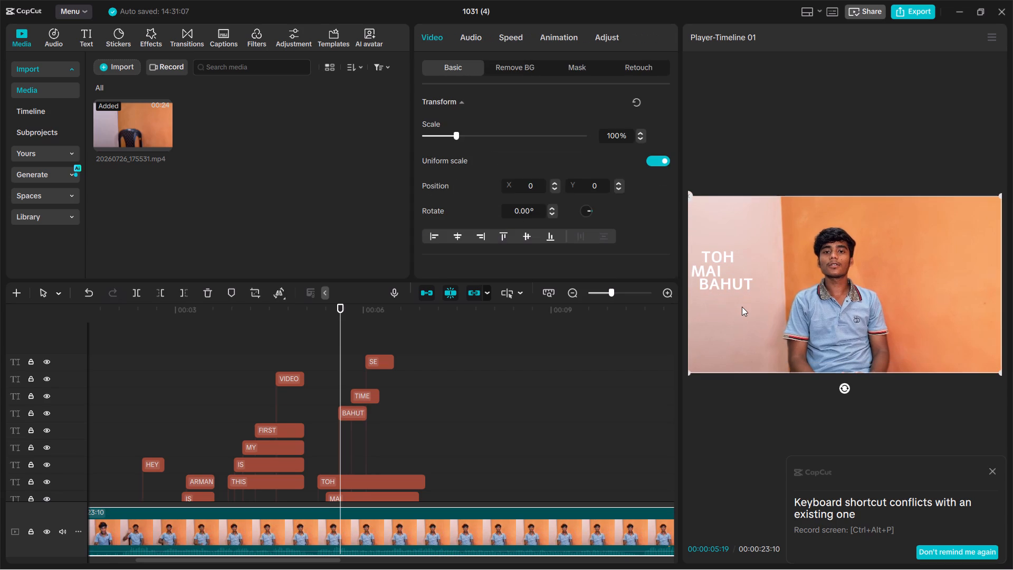
Set the TIME caption's font size to 8 and move it onto the pale wall, around the line below MAI.
key(space)
key(space)
key(space)
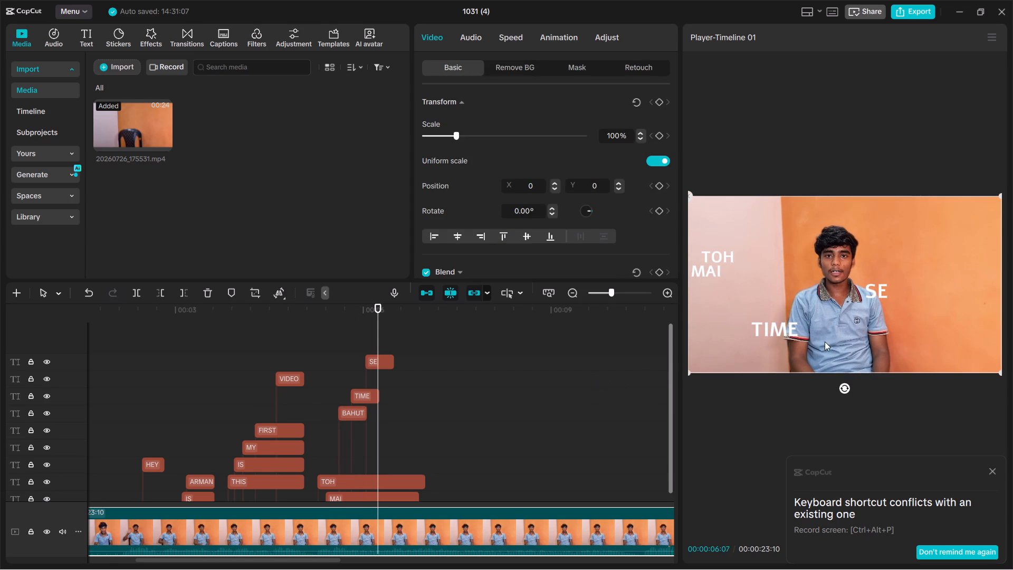
click(768, 325)
click(714, 274)
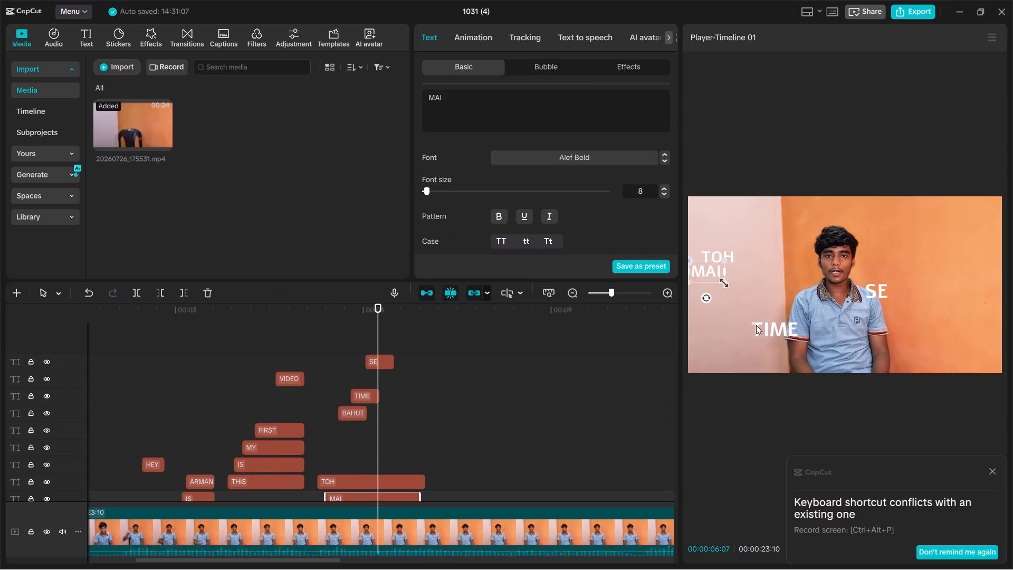
click(774, 335)
double_click(662, 196)
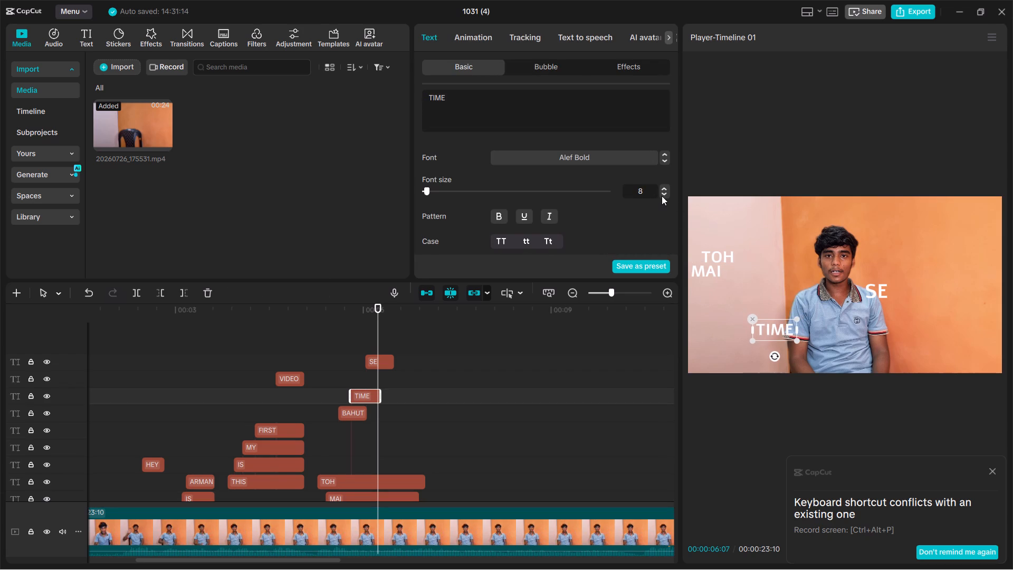
drag(769, 327, 731, 288)
Extend the end of the BAHUT text clip on the timeline to about 7.4 s.
key(space)
key(space)
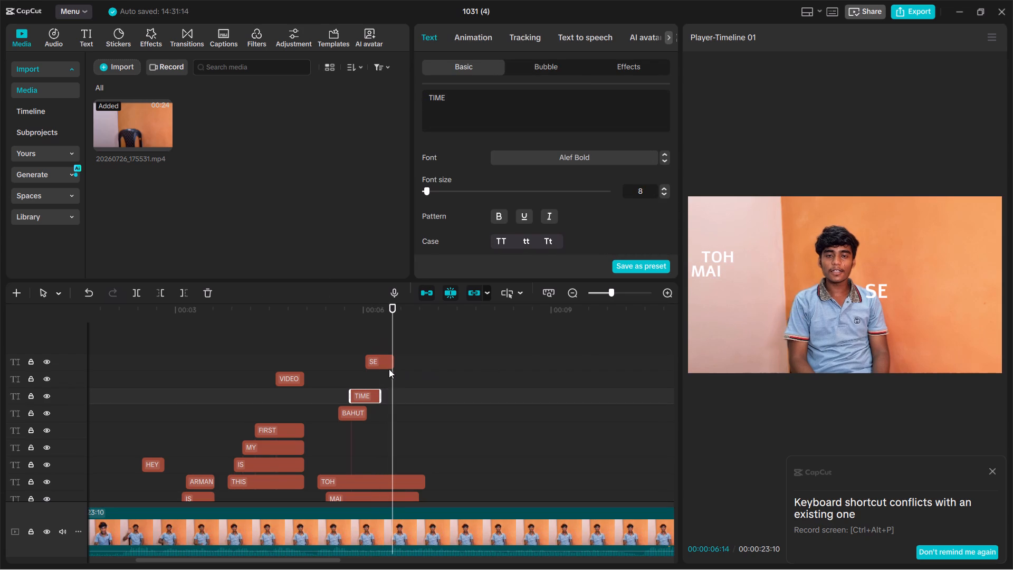
click(361, 415)
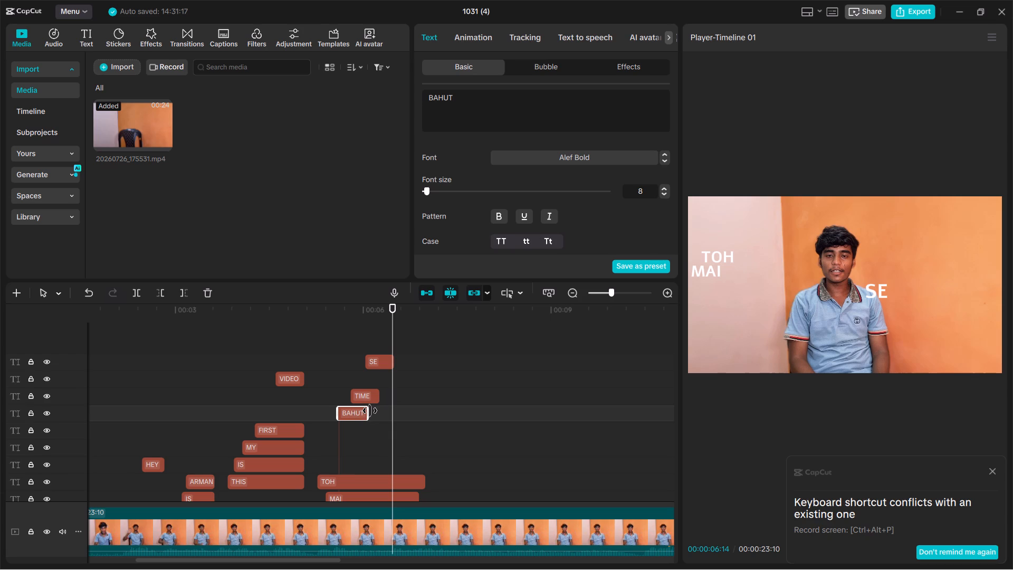
drag(370, 411, 448, 390)
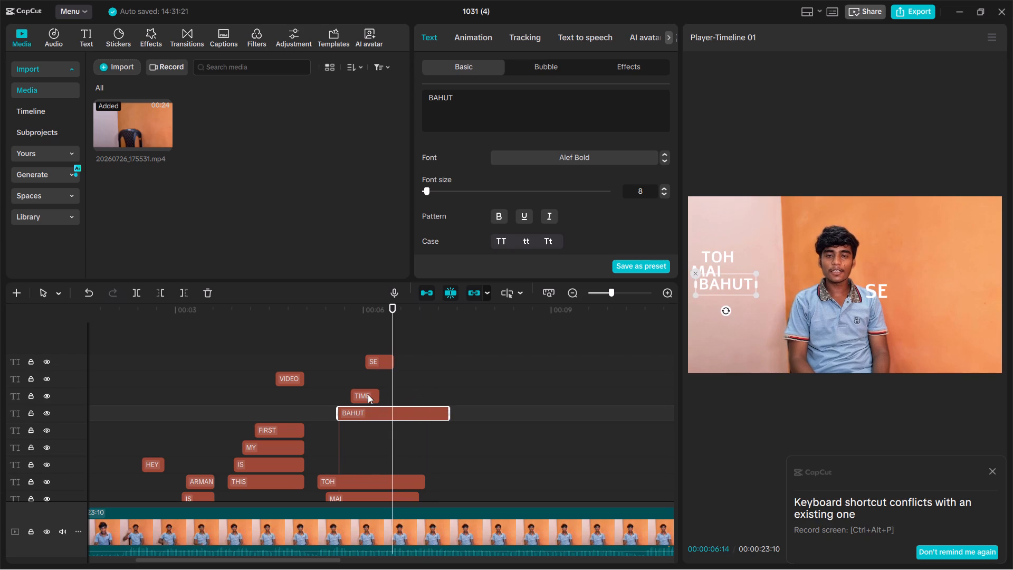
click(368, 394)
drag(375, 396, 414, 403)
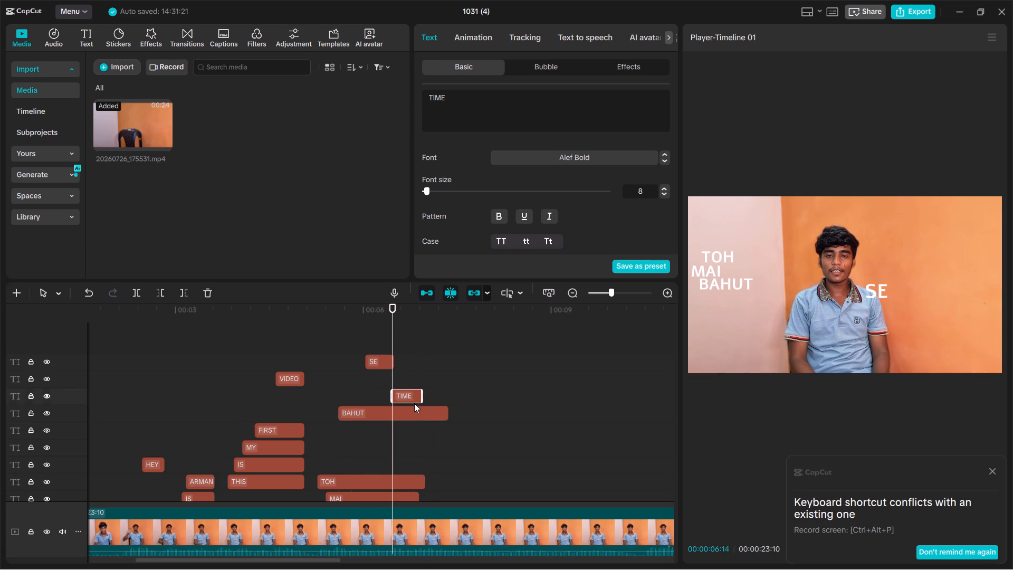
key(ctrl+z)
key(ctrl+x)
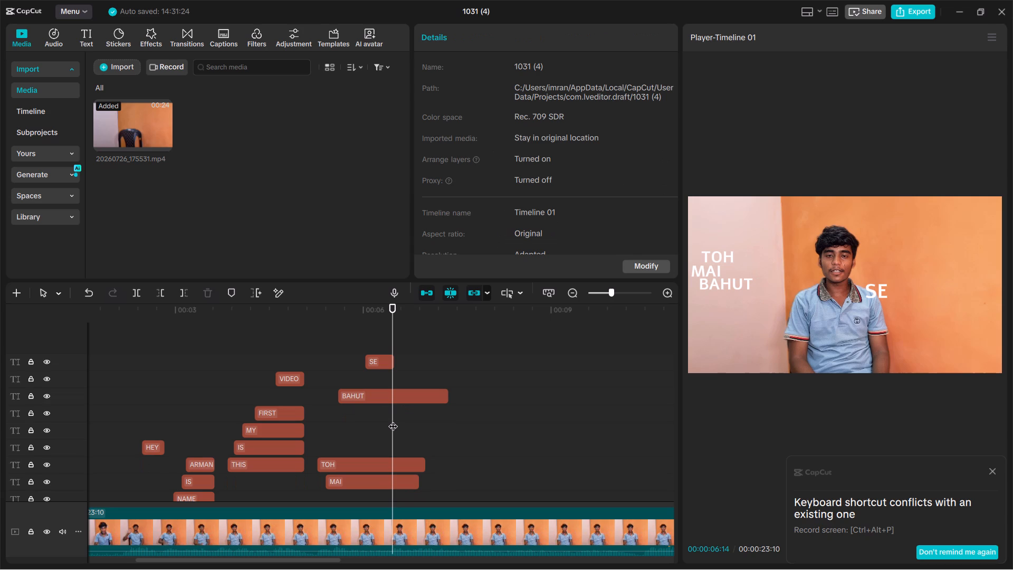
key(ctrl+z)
Extend the end of the TIME text clip to line up with the end of the BAHUT clip.
drag(379, 394, 388, 394)
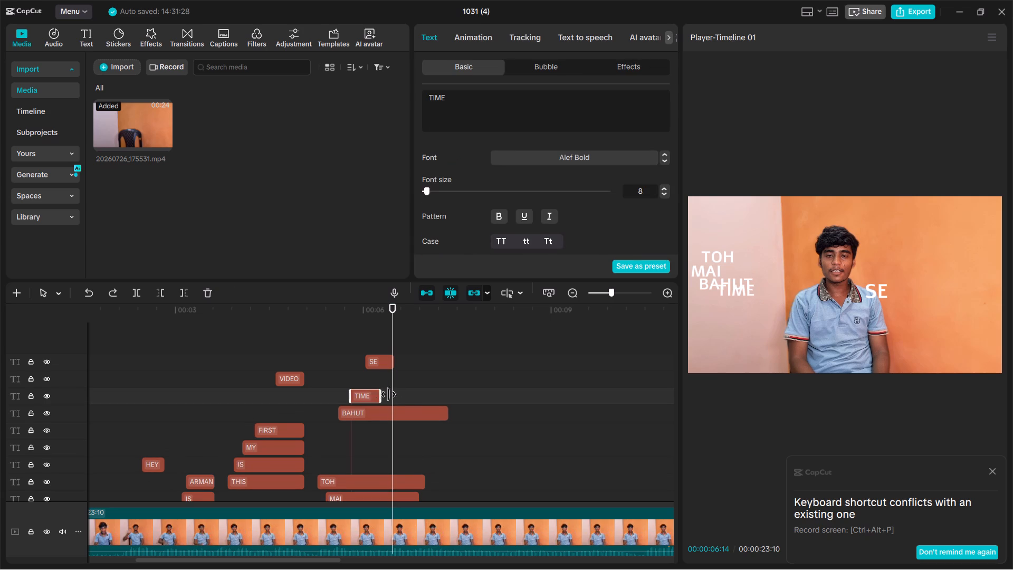
drag(388, 394, 446, 383)
Extend the end of the SE text clip on the timeline to line up with the TIME and BAHUT clips.
click(382, 365)
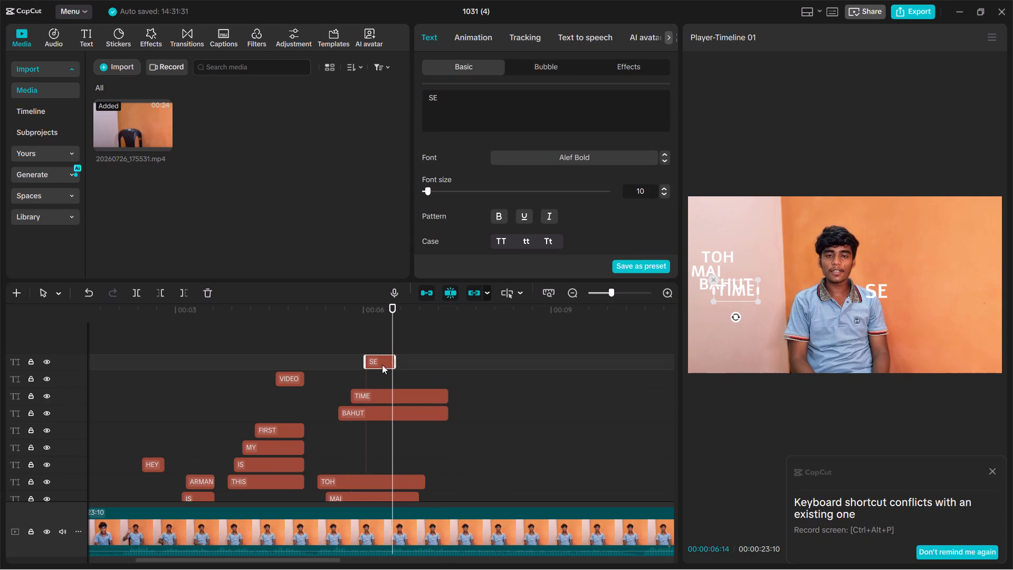
drag(398, 365, 451, 360)
click(308, 365)
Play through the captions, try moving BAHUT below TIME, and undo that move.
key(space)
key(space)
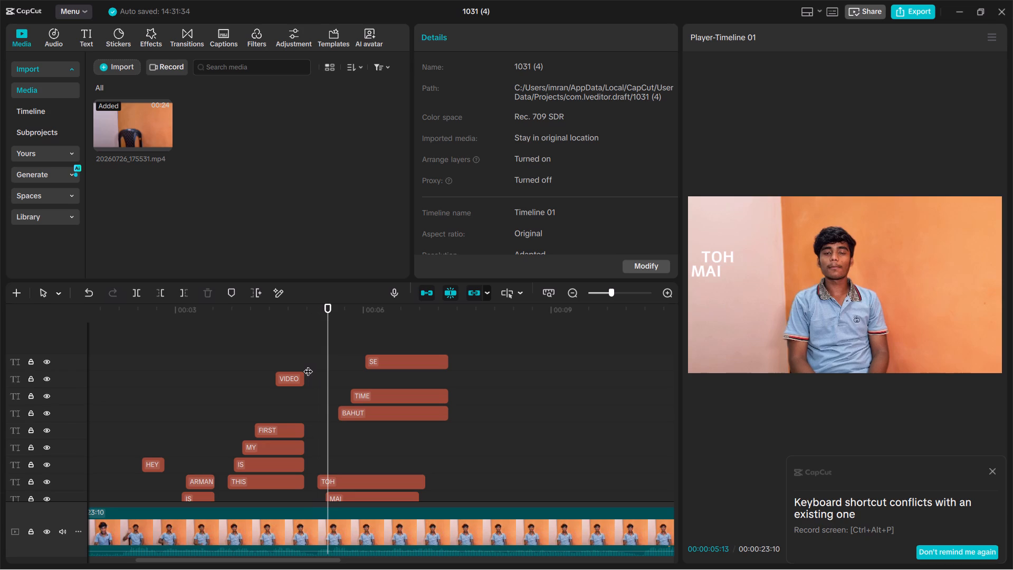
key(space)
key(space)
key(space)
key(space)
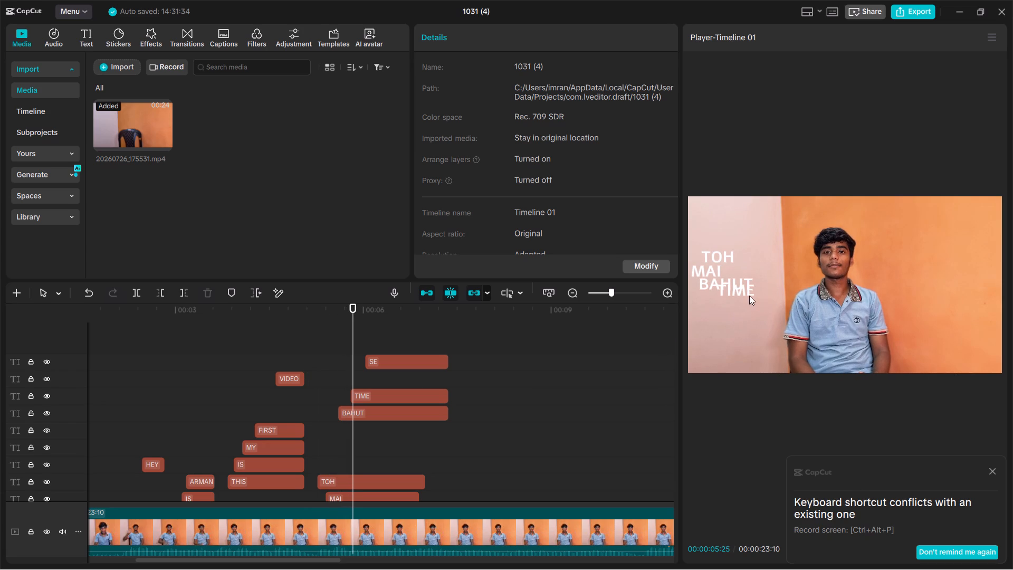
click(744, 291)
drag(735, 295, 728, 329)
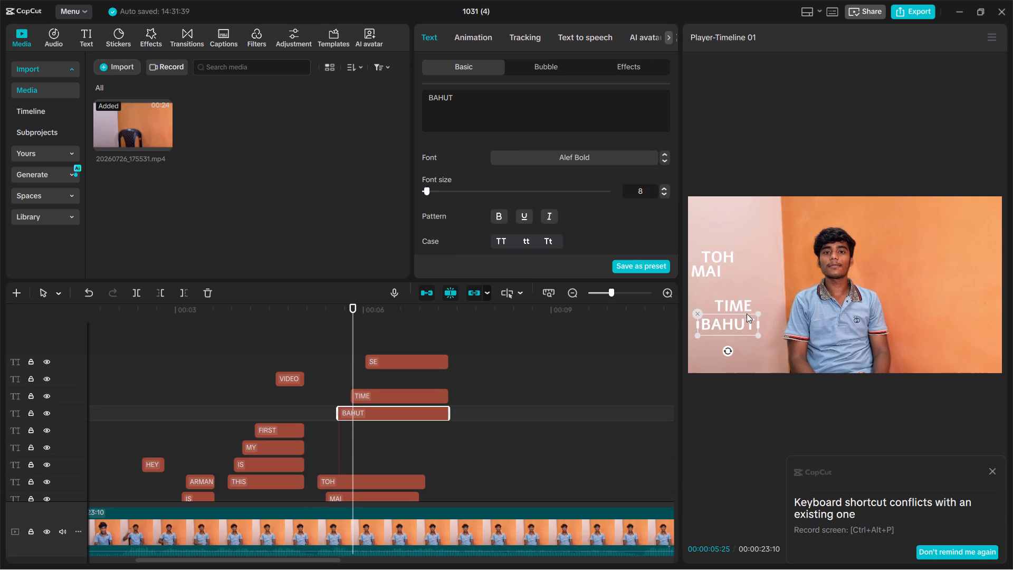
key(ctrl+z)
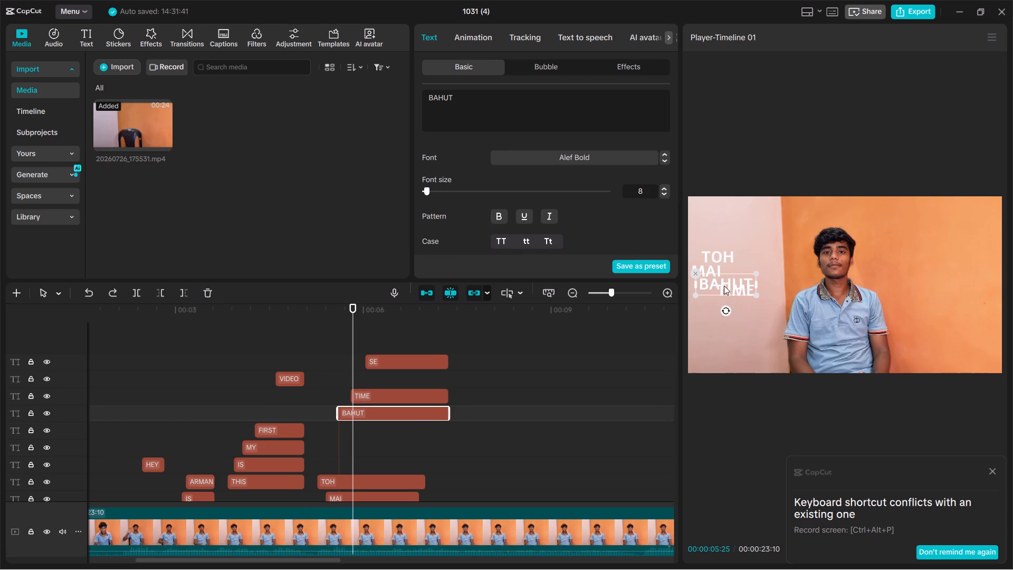
Set the TIME caption's font size to 10 and place it on its own line below BAHUT, shifted toward the speaker.
click(428, 399)
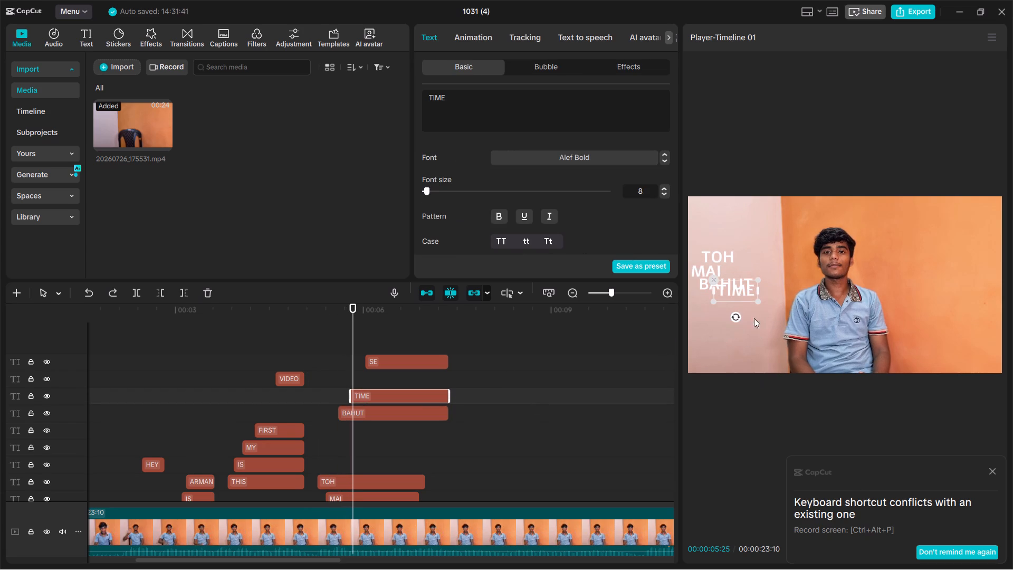
drag(735, 291, 731, 311)
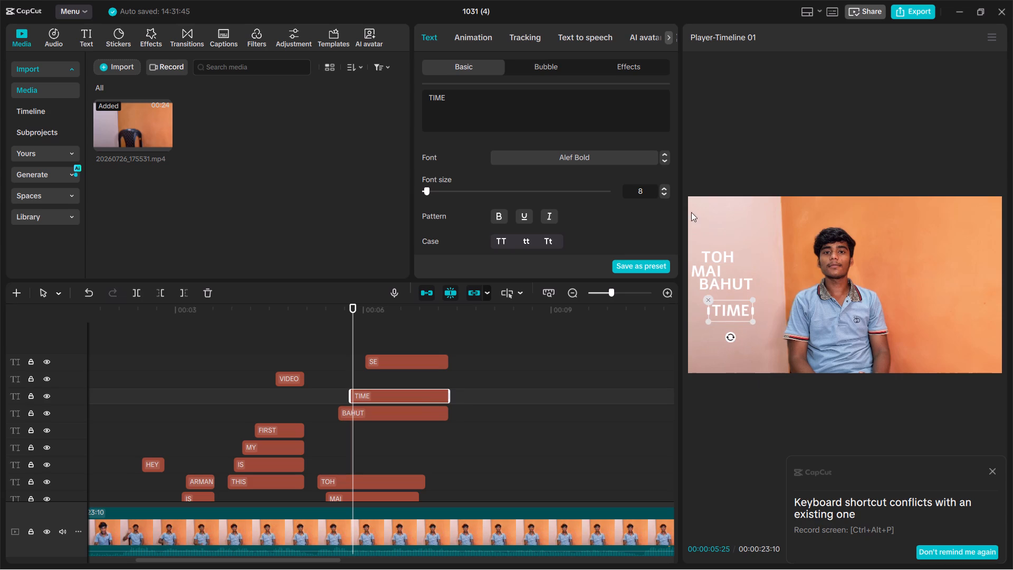
double_click(662, 187)
drag(735, 307, 714, 288)
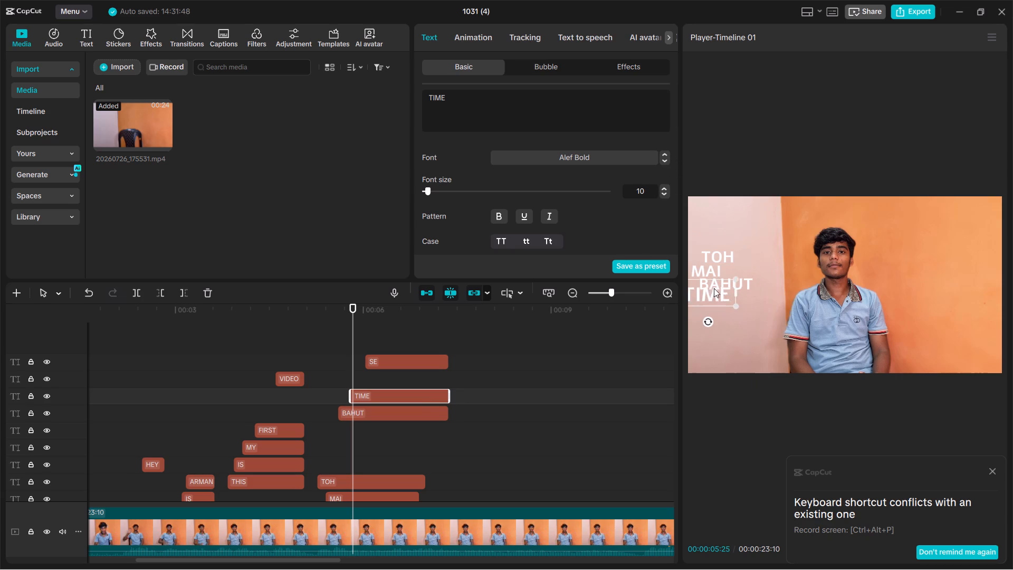
drag(714, 288, 769, 297)
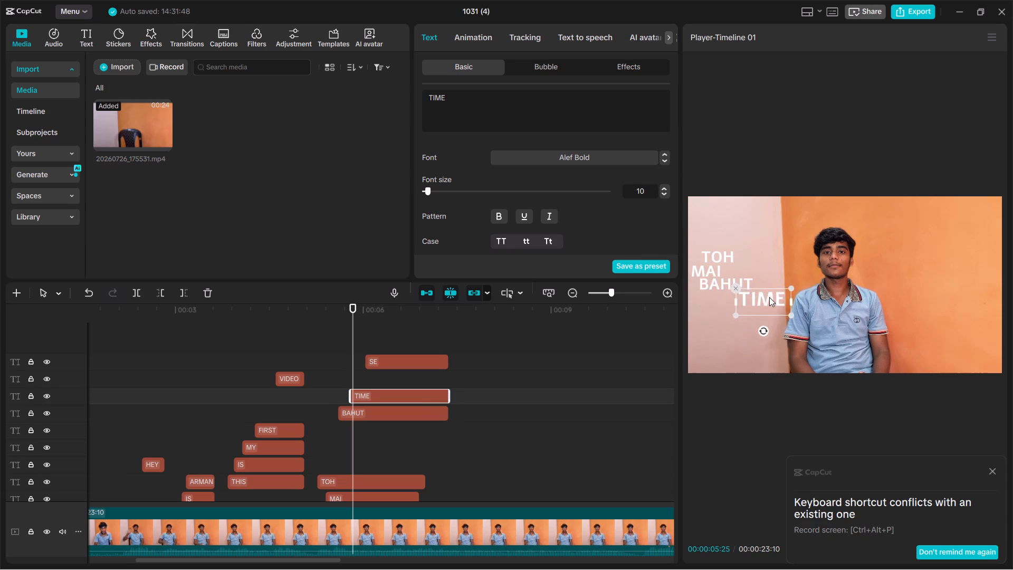
drag(769, 297, 758, 296)
Set the SE caption's font size to 8 and move it onto the pale wall below BAHUT, beside TIME.
key(space)
key(space)
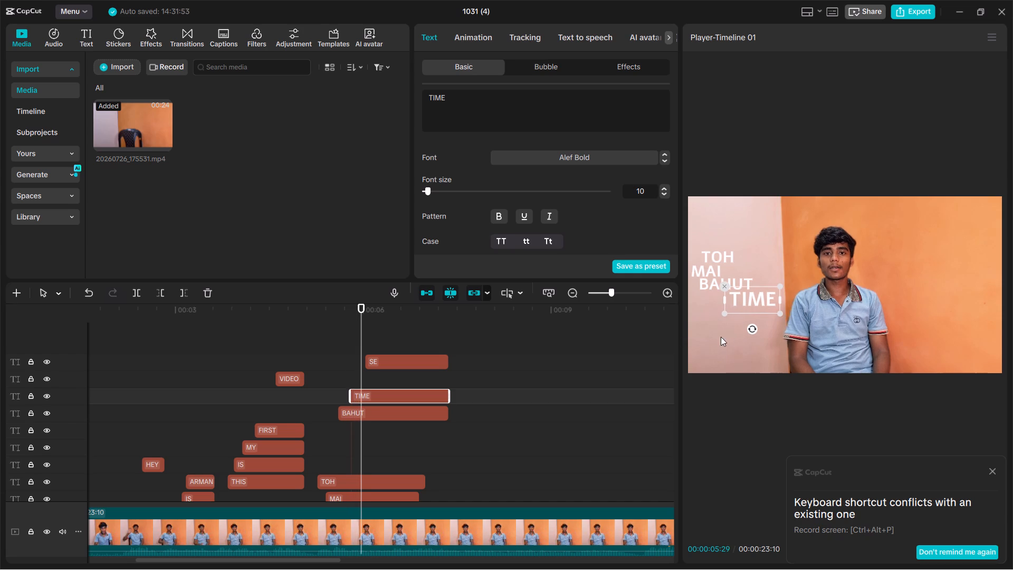
key(space)
key(space)
click(878, 296)
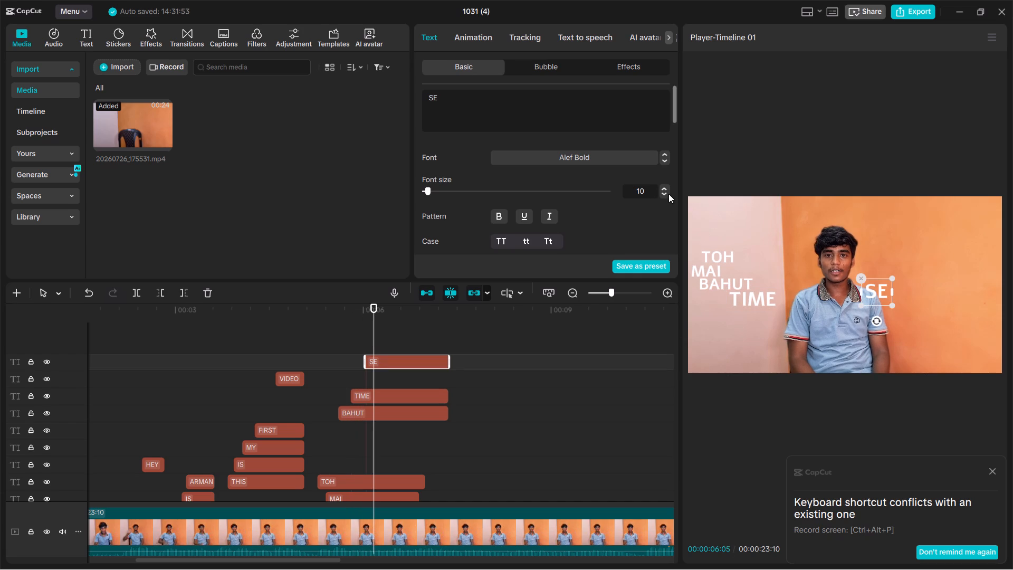
double_click(668, 193)
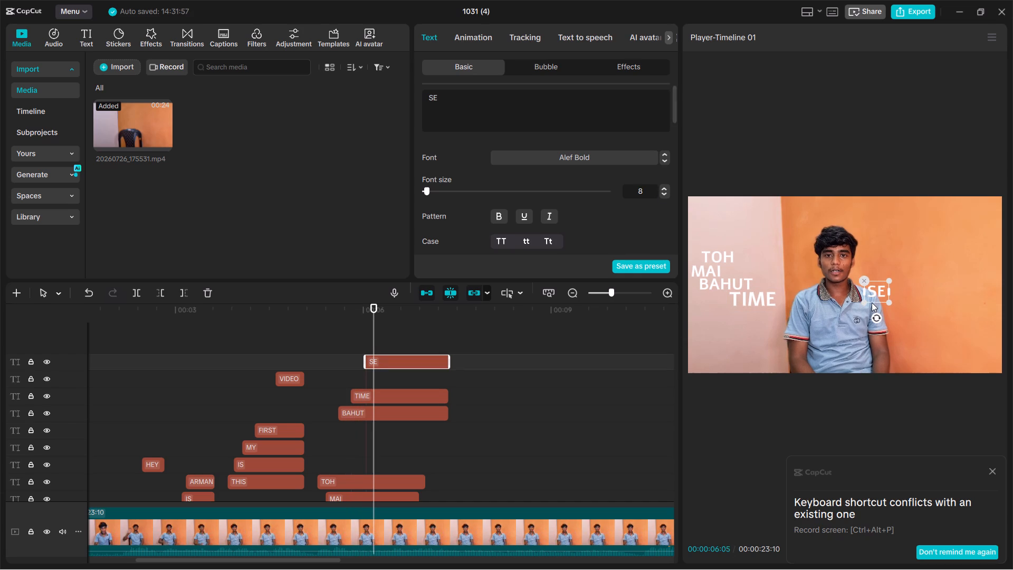
drag(873, 291, 714, 307)
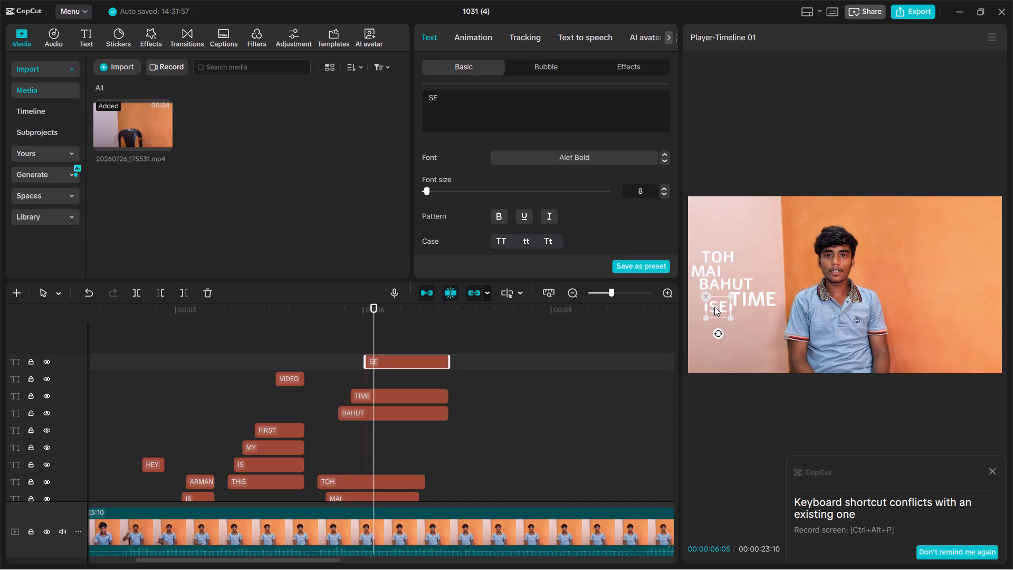
drag(714, 307, 721, 307)
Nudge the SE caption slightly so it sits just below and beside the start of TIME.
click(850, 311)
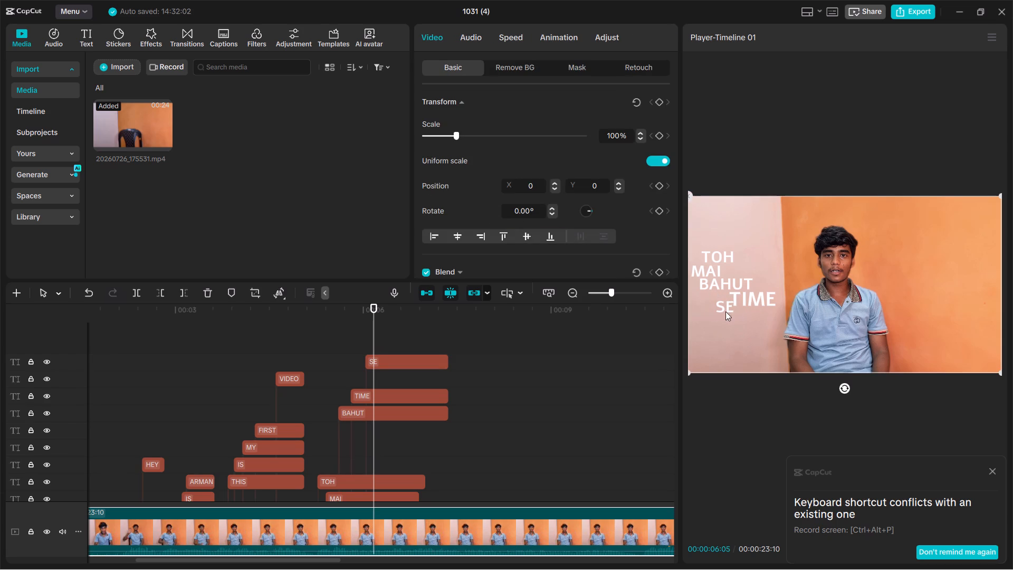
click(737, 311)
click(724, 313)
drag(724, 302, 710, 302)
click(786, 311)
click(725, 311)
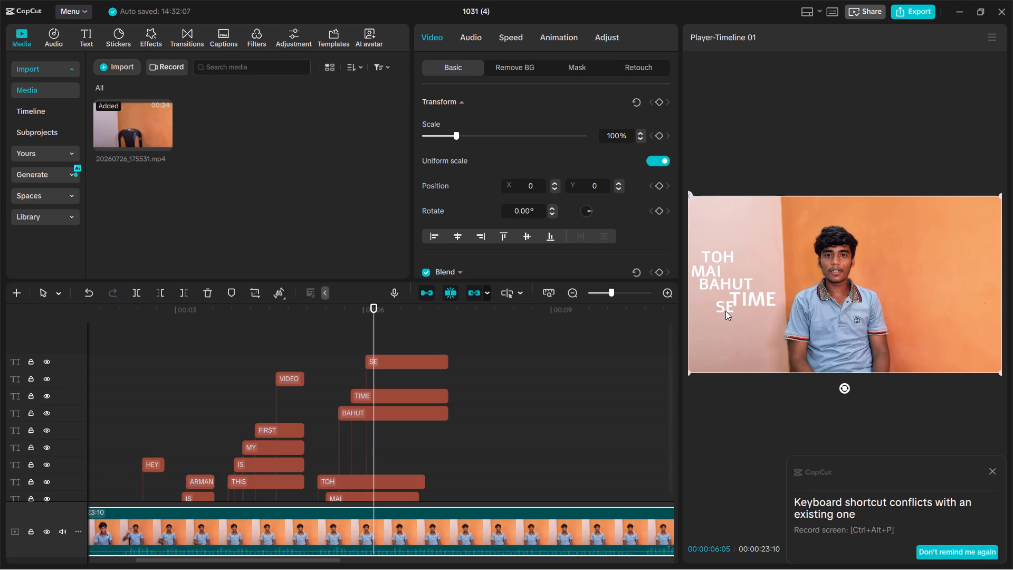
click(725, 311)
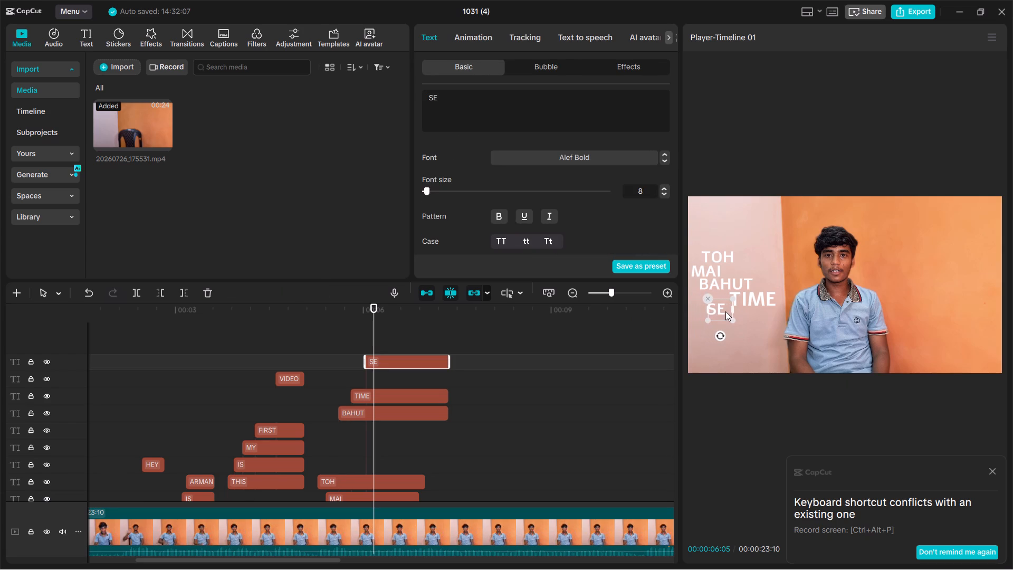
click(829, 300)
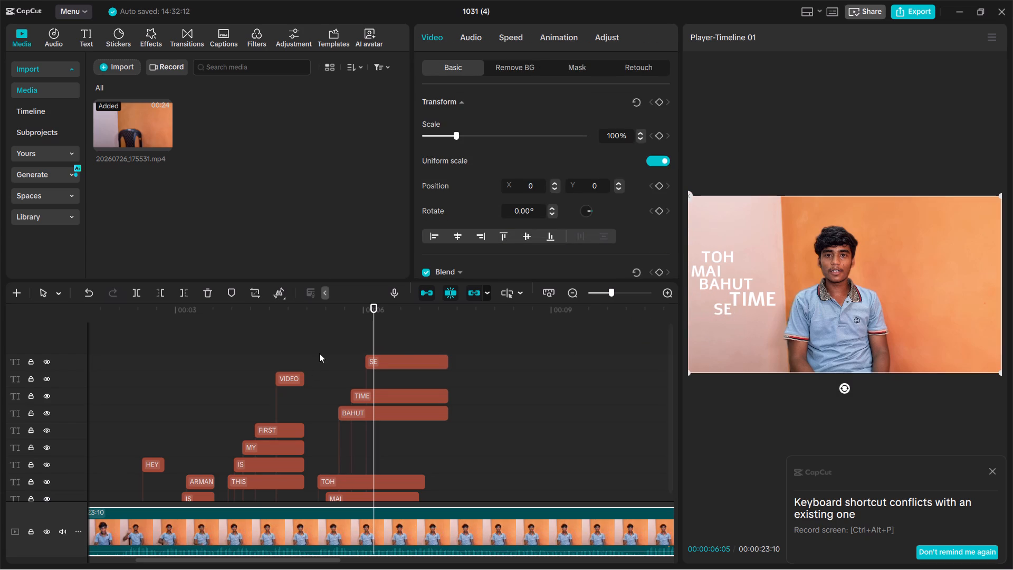
Play back the captions and clear the pale wall below TOH by moving TIME, BAHUT and MAI over toward the speaker.
click(319, 353)
key(space)
key(space)
key(space)
key(space)
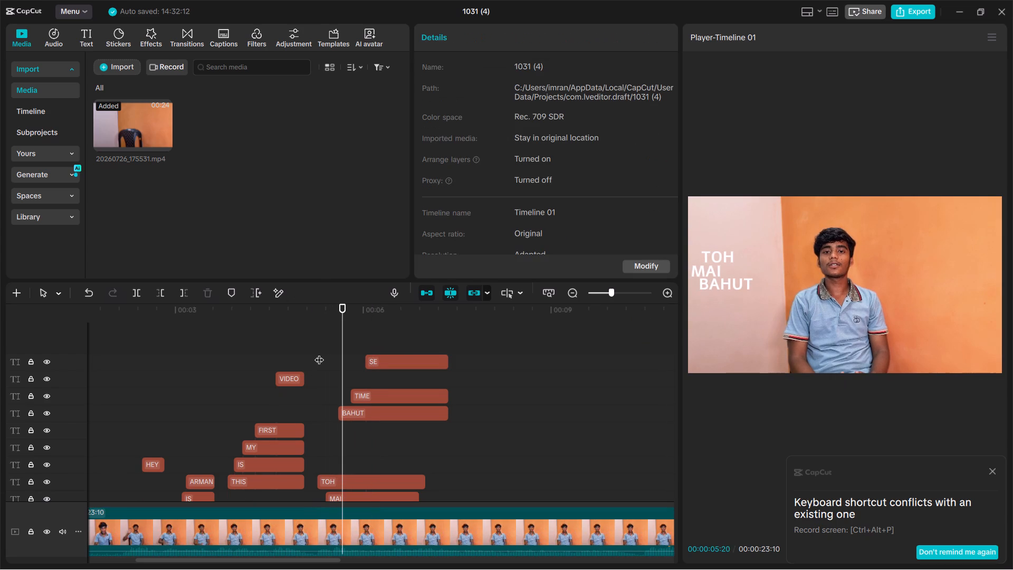
key(space)
key(space)
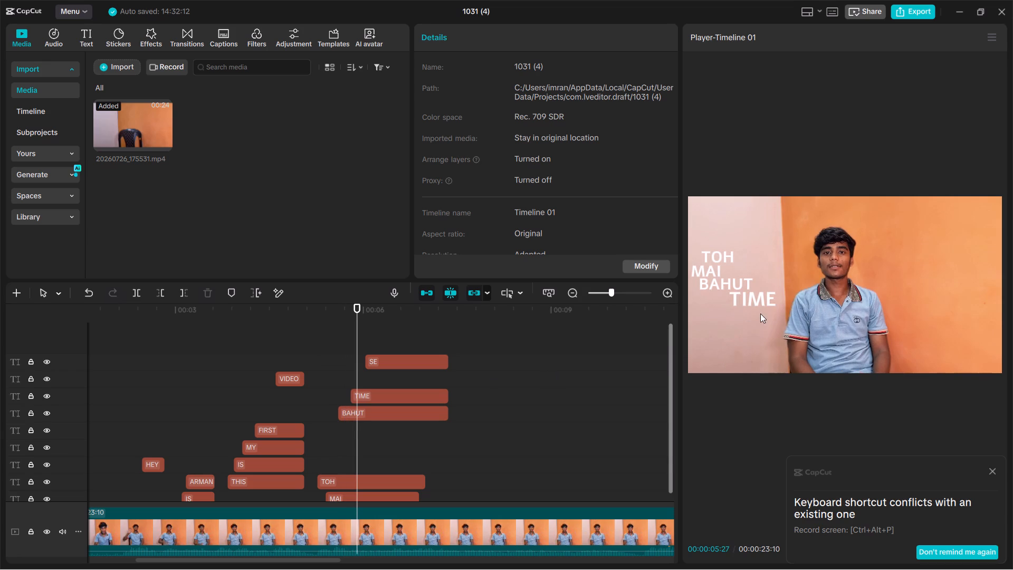
click(761, 299)
drag(751, 304, 883, 263)
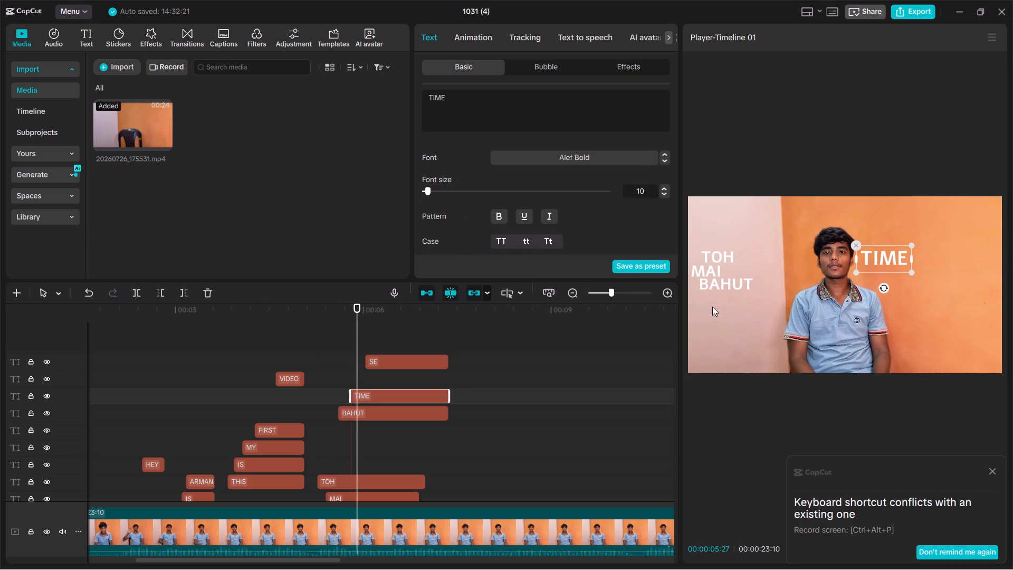
drag(732, 291, 874, 274)
drag(703, 277, 835, 296)
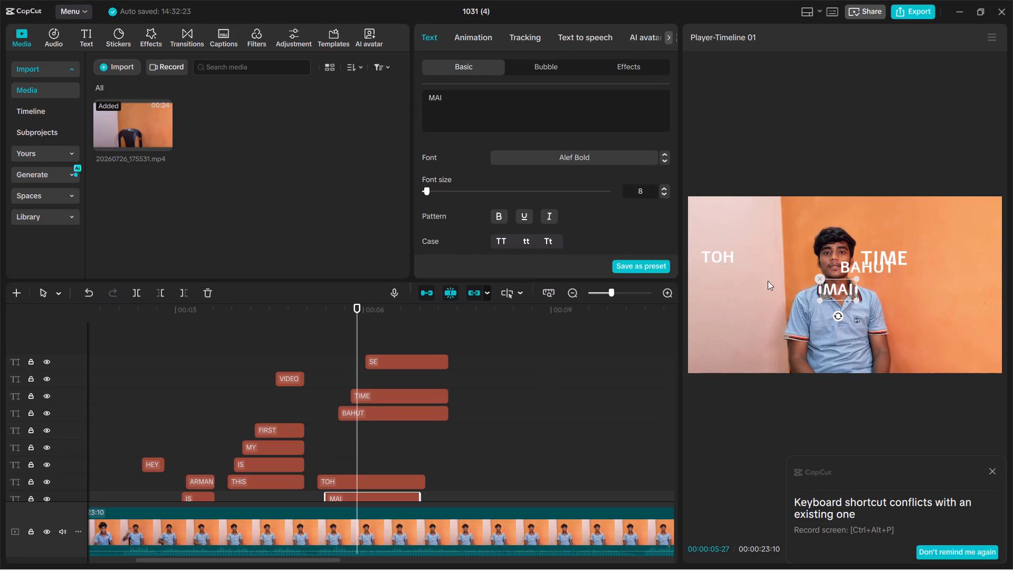
Move the TOH caption lower on the pale wall, against the video frame's outer edge at about mid-height.
click(308, 395)
key(space)
key(space)
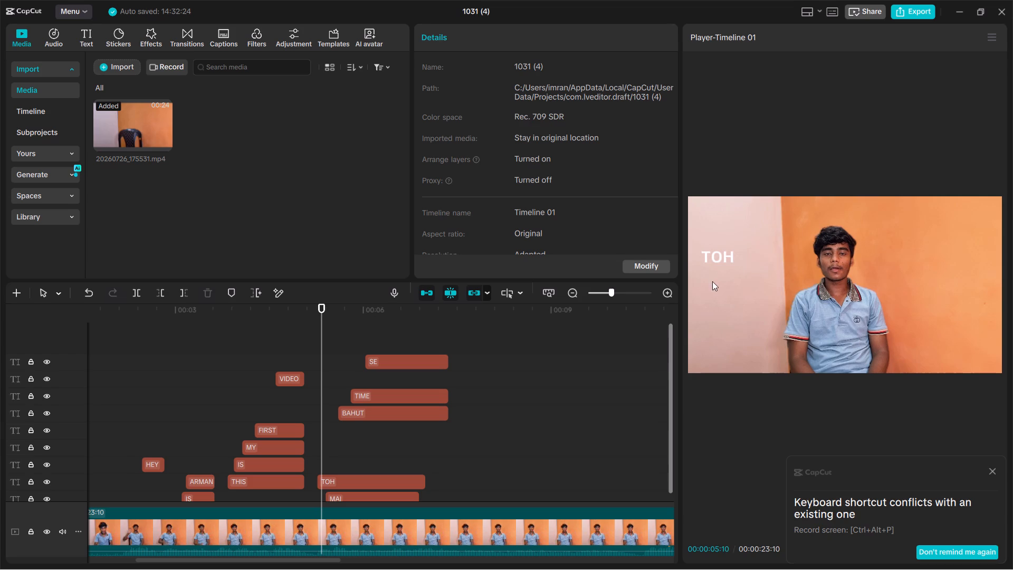
drag(723, 259, 712, 281)
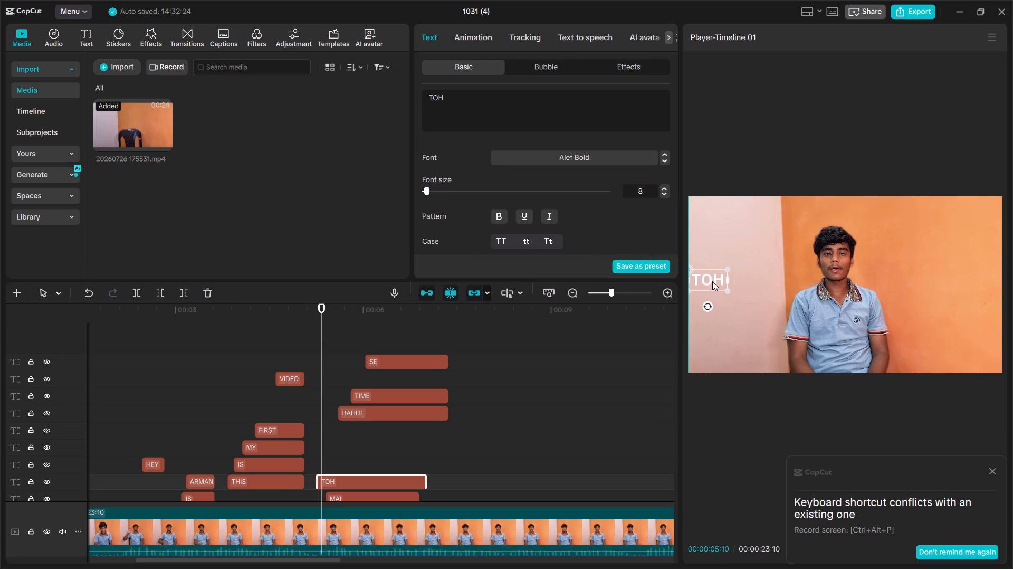
drag(712, 281, 714, 277)
Move the MAI caption back onto the pale wall, just below TOH and offset slightly toward the speaker.
key(space)
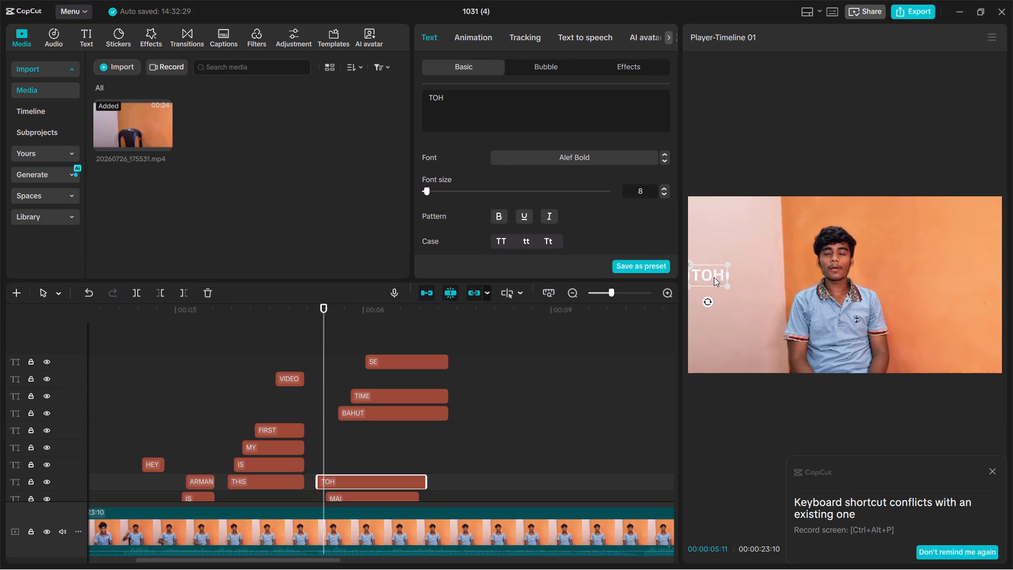
key(space)
click(841, 307)
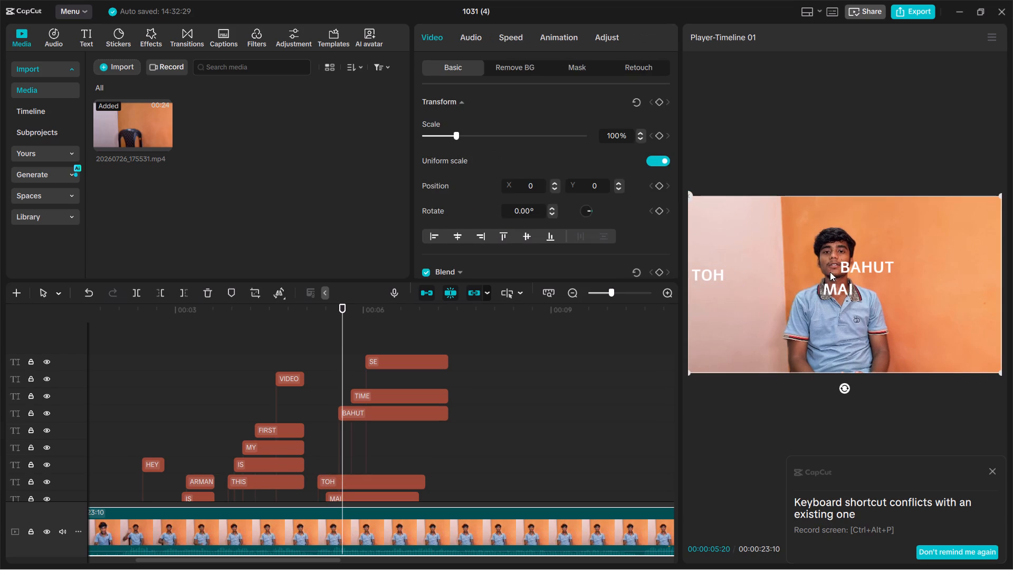
click(830, 286)
drag(839, 288, 798, 336)
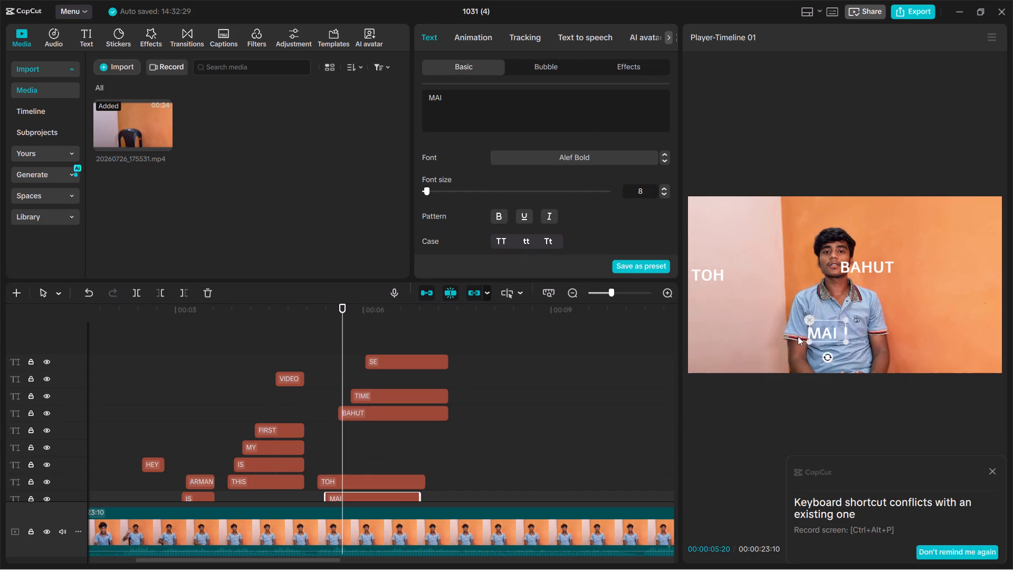
drag(798, 336, 724, 286)
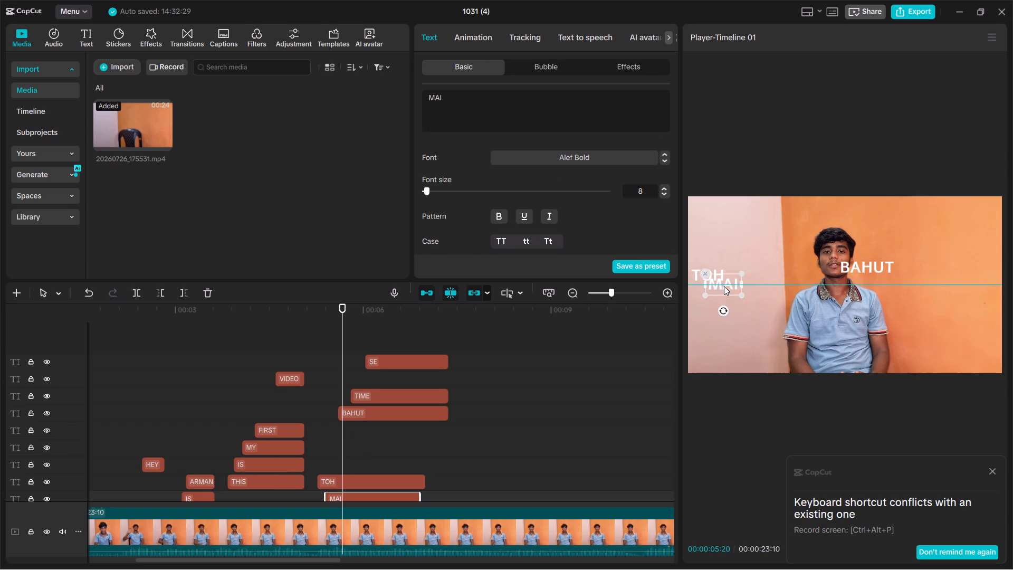
drag(724, 286, 724, 288)
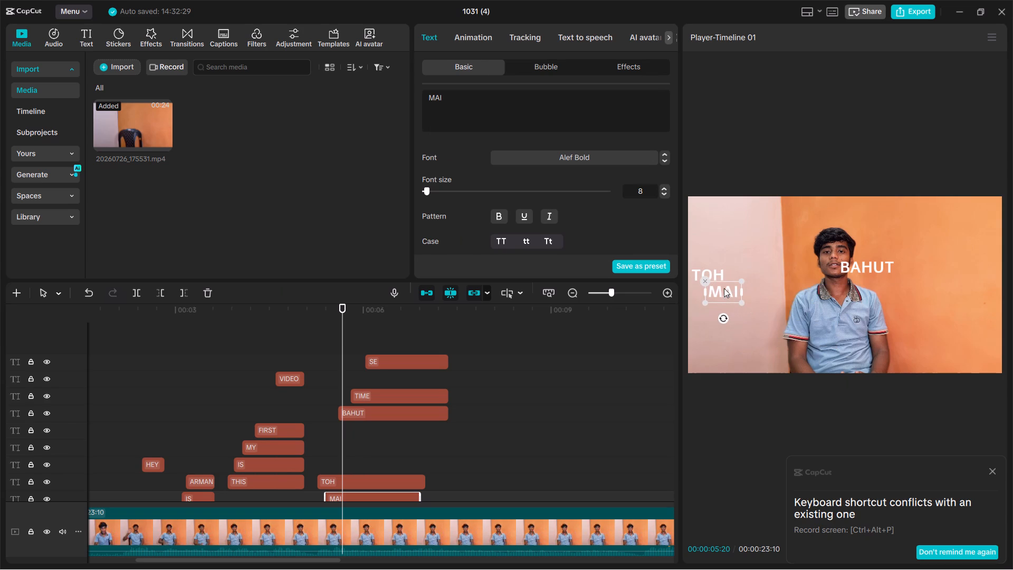
drag(724, 288, 724, 292)
click(721, 263)
click(719, 299)
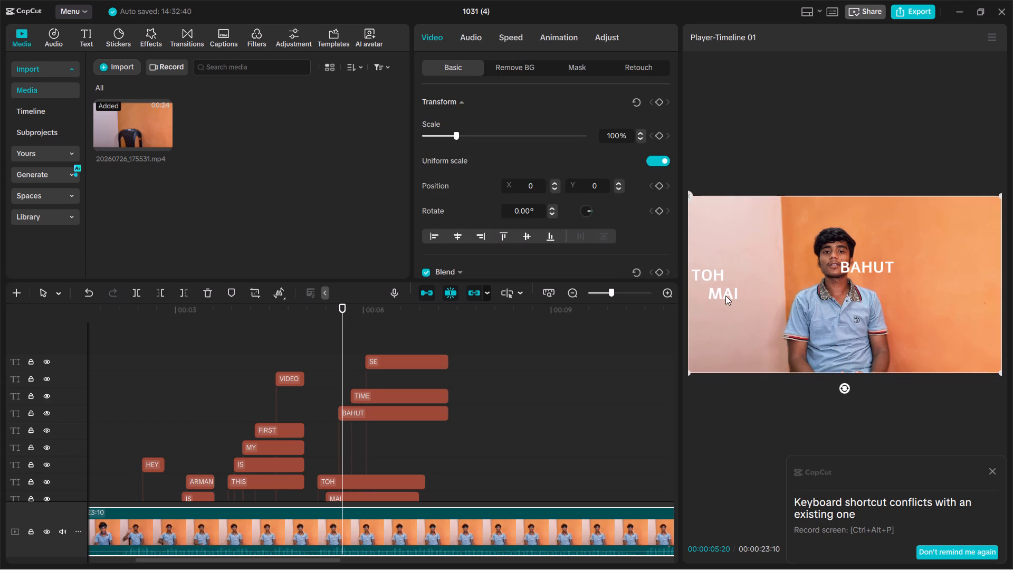
drag(725, 296, 721, 292)
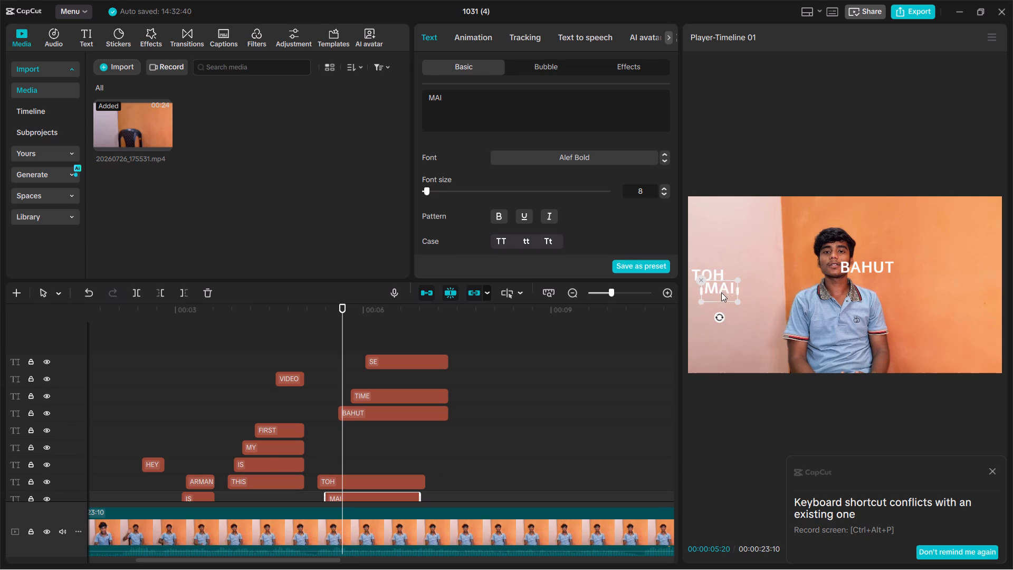
drag(721, 292, 725, 290)
click(719, 256)
Move the SE caption off the pale wall to beside the speaker's arm near the orange wall.
key(space)
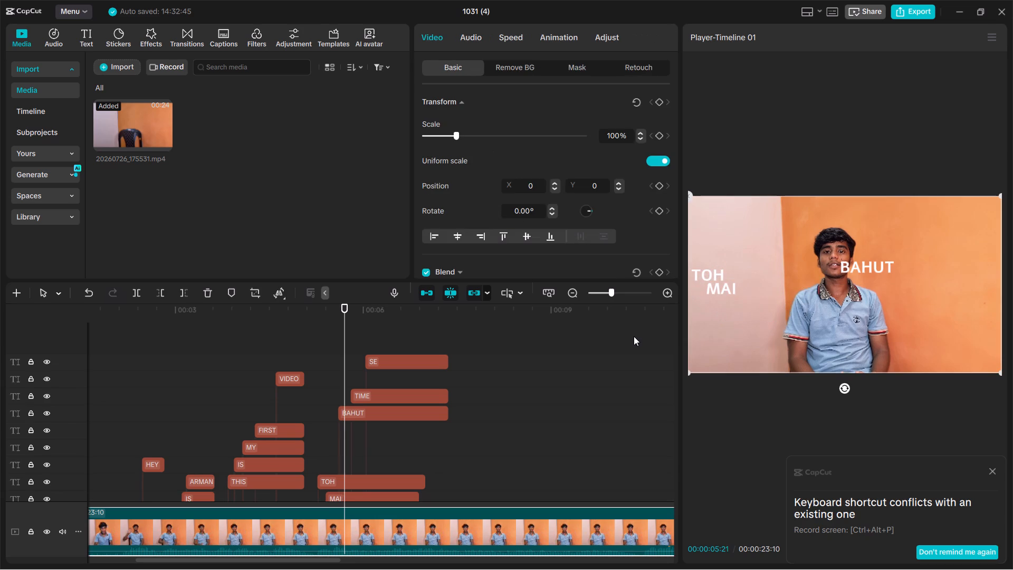
key(space)
key(space)
click(873, 263)
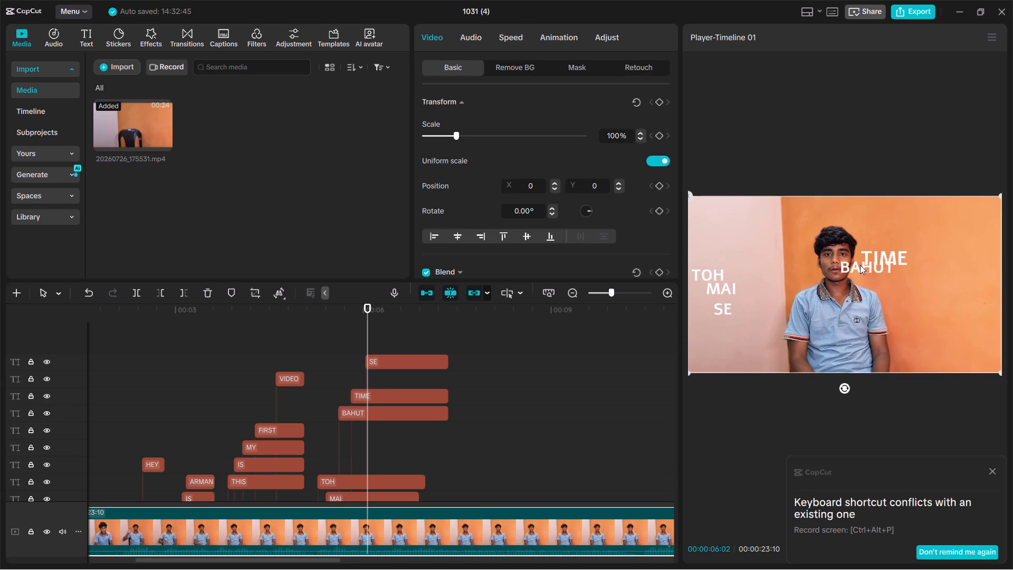
click(726, 309)
drag(726, 309, 892, 318)
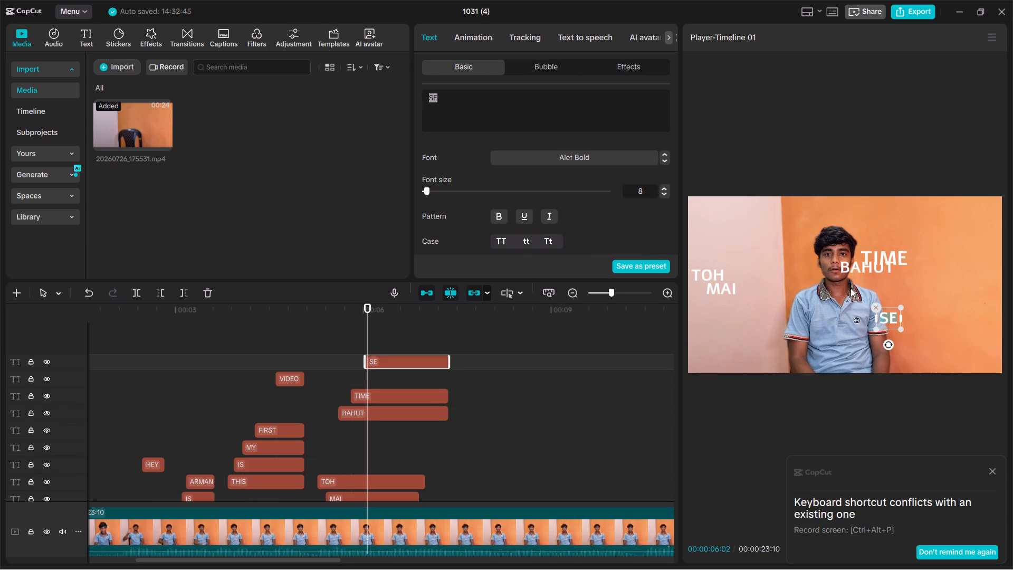
Move the BAHUT caption onto the pale wall directly below MAI.
click(839, 274)
drag(864, 265, 735, 307)
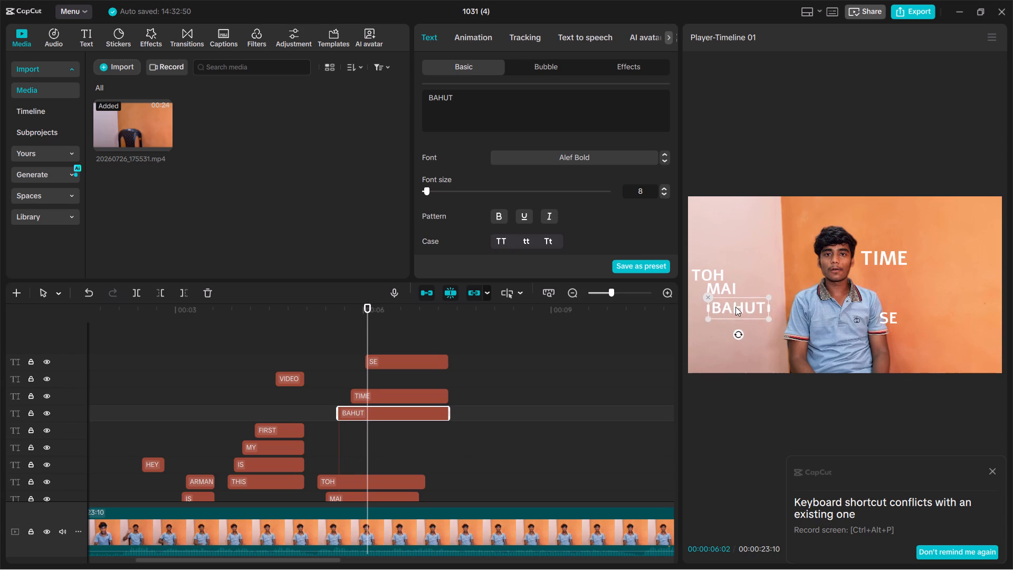
Nudge the BAHUT caption slightly up and outward so it sits tighter beneath MAI on the pale wall.
drag(735, 307, 730, 304)
Place the TIME caption lower on the orange wall beside the speaker's shoulder, with SE just below it and offset outward.
drag(876, 256, 913, 299)
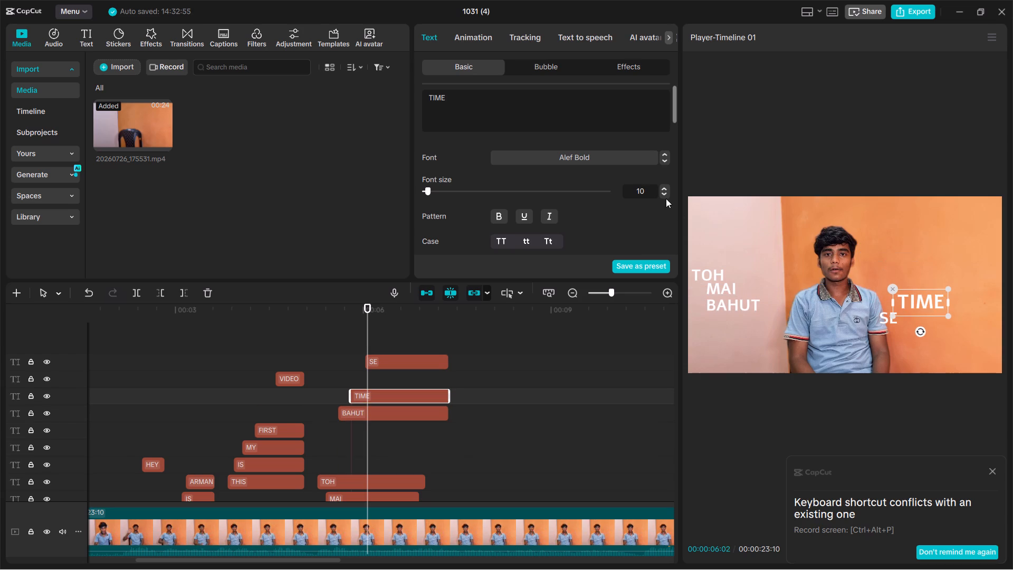
drag(935, 302, 918, 298)
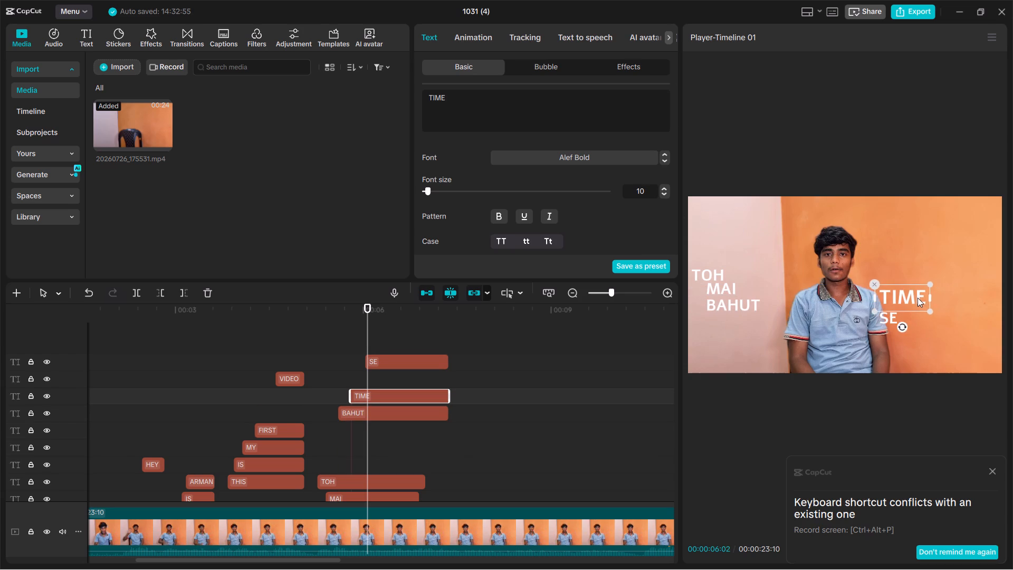
drag(918, 298, 940, 296)
click(887, 322)
drag(890, 322, 933, 329)
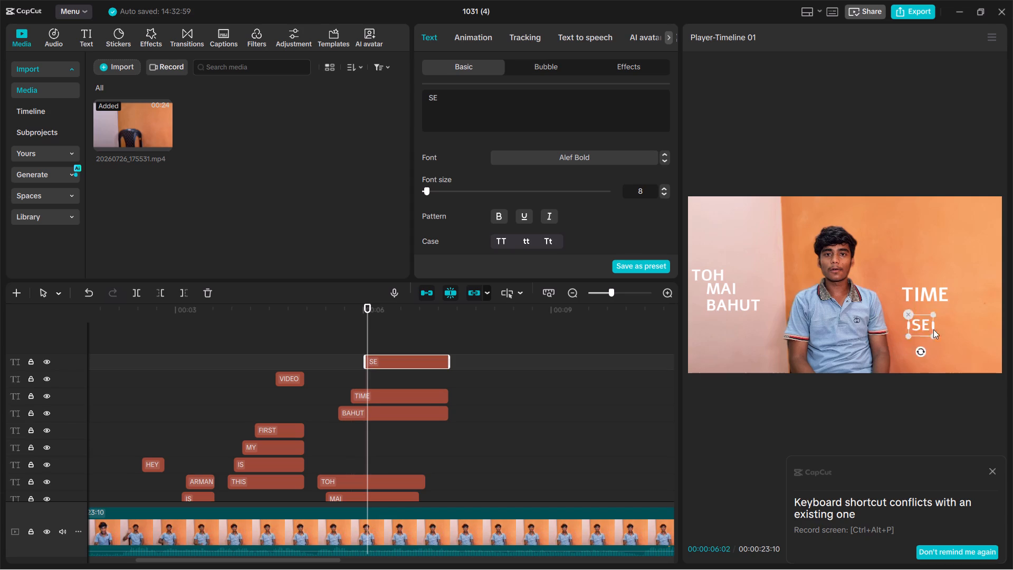
drag(933, 329, 950, 314)
click(966, 263)
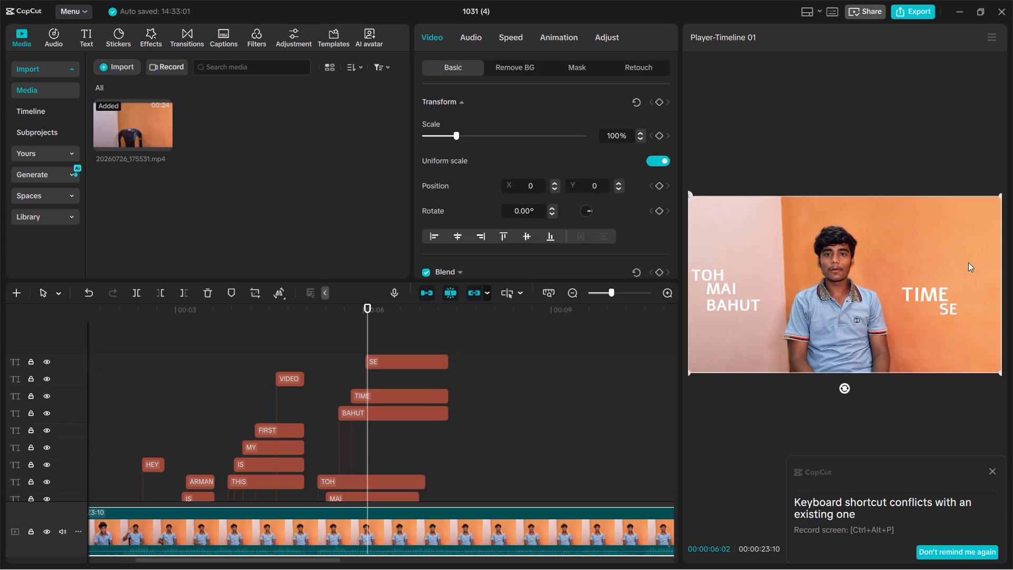
Preview the captions from TOH and shift BAHUT toward the speaker, up to the edge of the pale wall.
click(318, 348)
key(space)
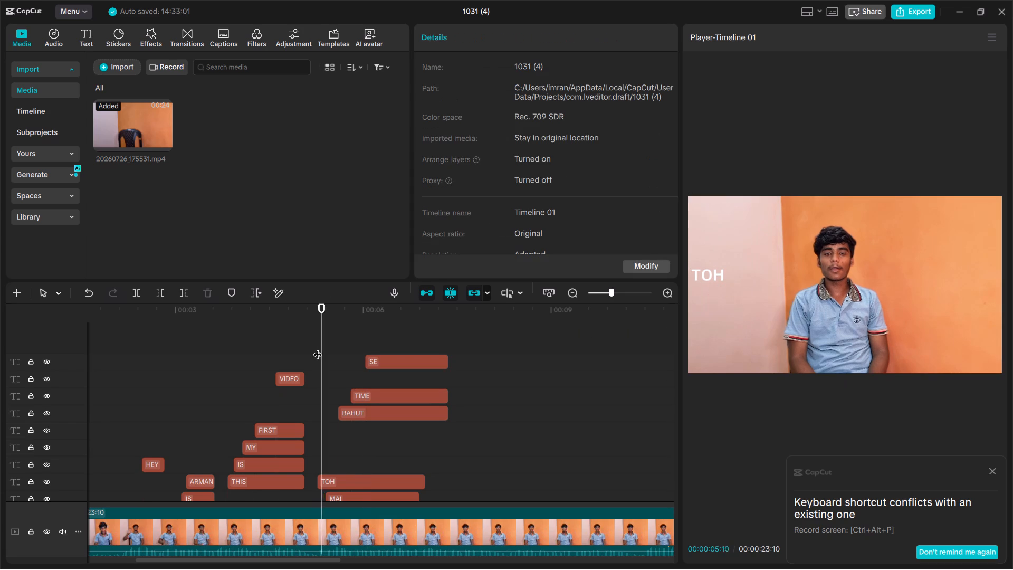
key(space)
key(space)
key(space)
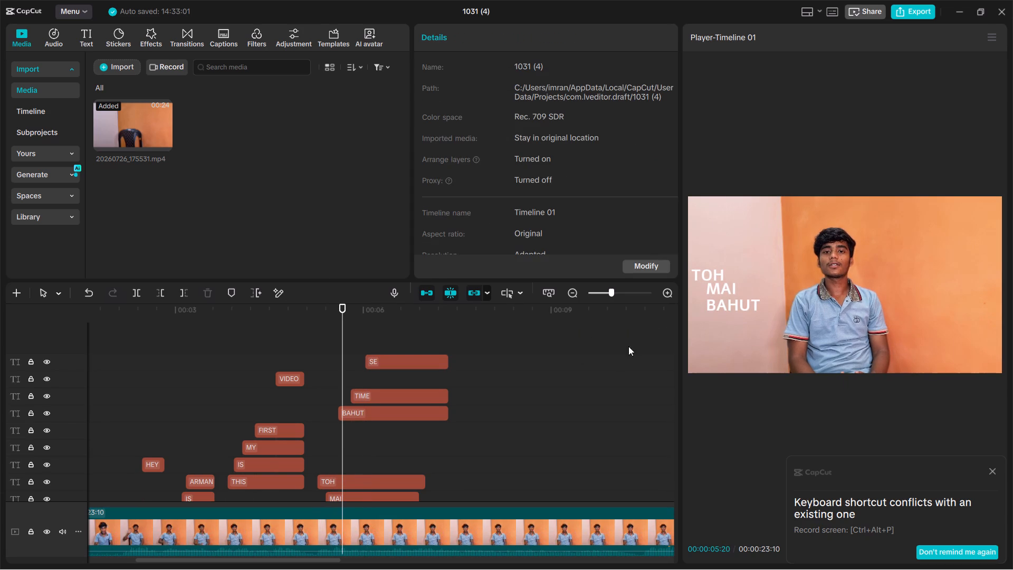
drag(744, 311, 829, 344)
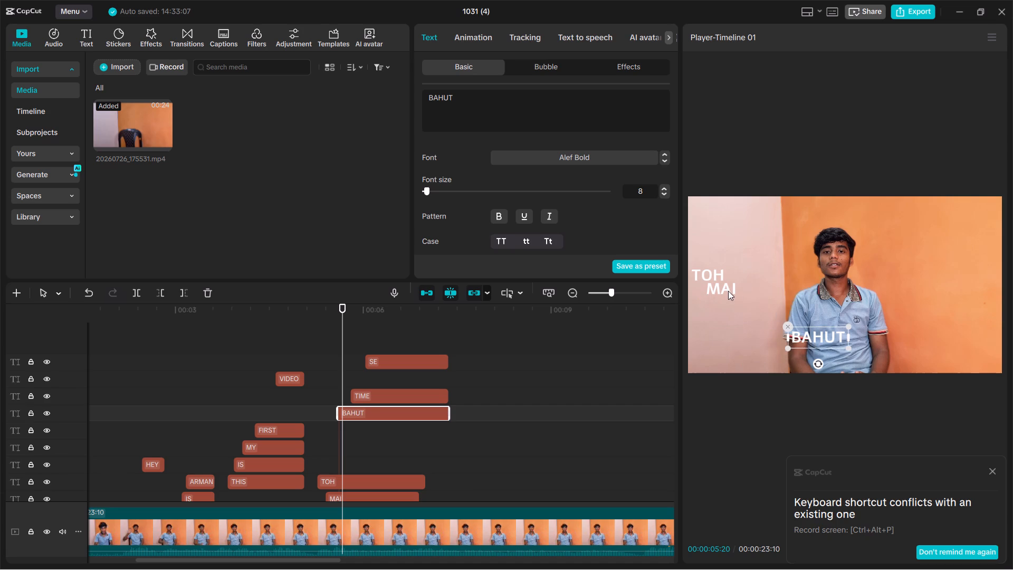
drag(728, 291, 735, 293)
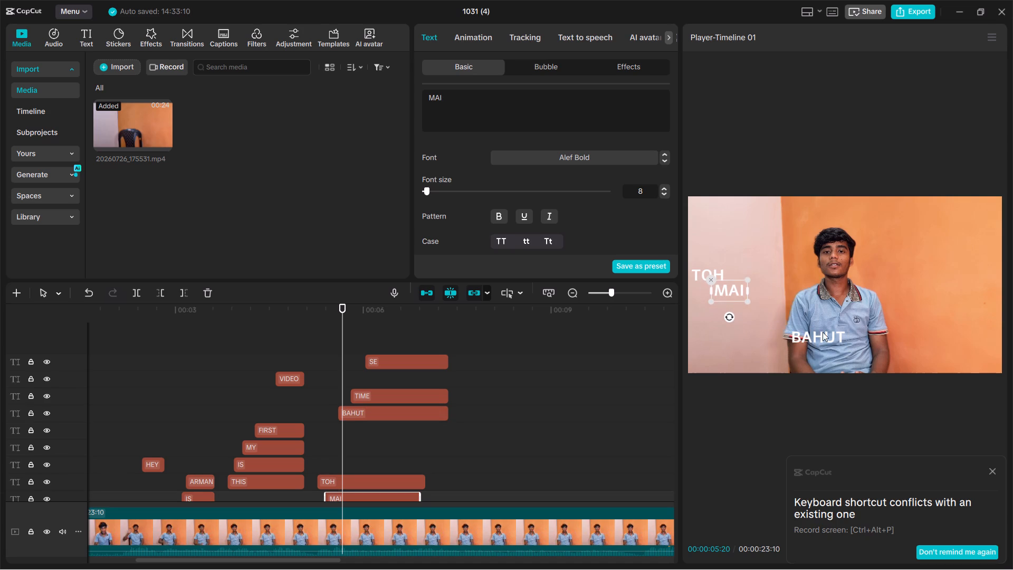
drag(823, 334, 765, 302)
click(825, 304)
Reposition the MAI caption between TOH and BAHUT so the three words descend diagonally toward the speaker.
drag(723, 286, 728, 286)
click(730, 288)
click(730, 288)
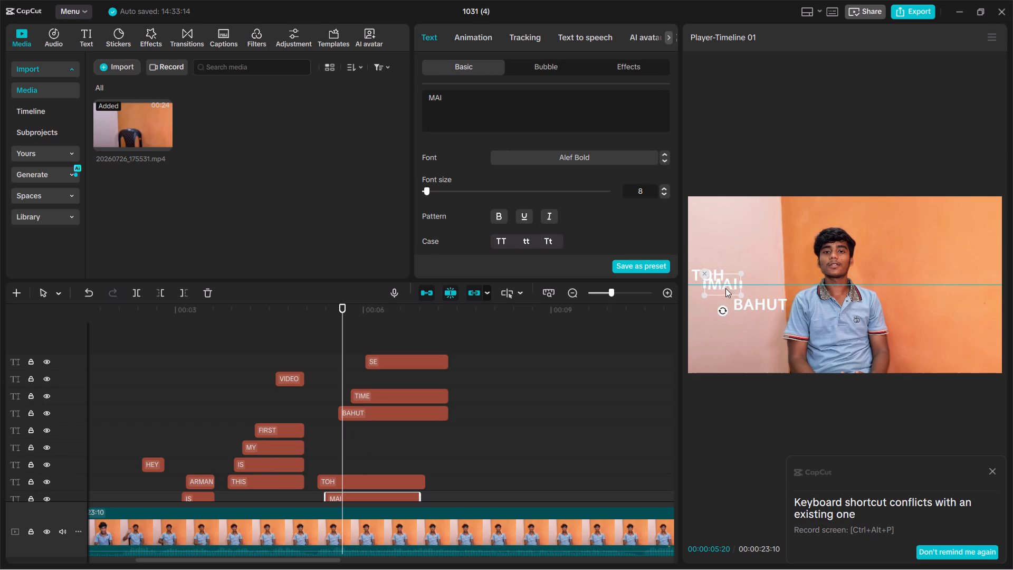
click(712, 307)
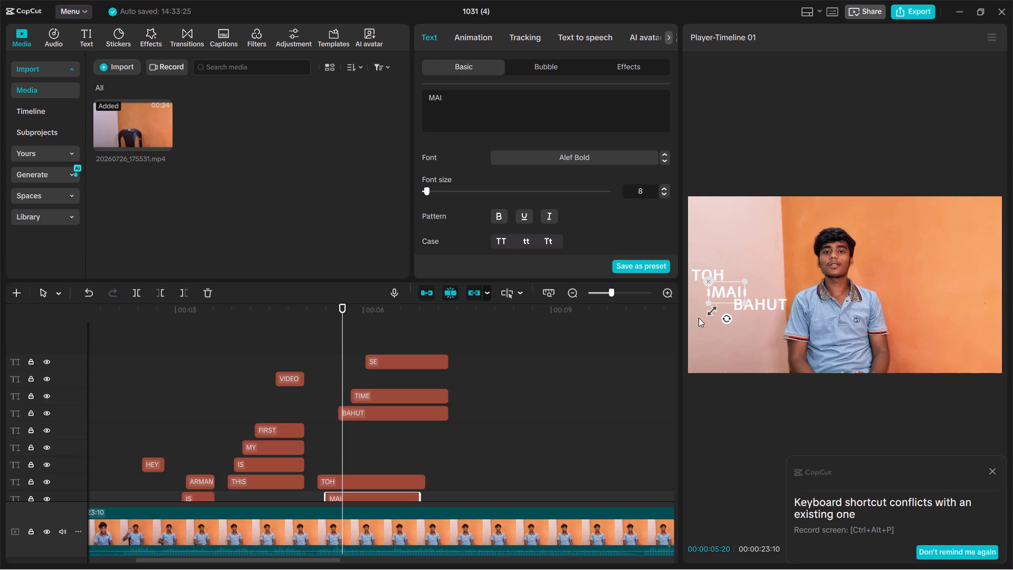
click(694, 325)
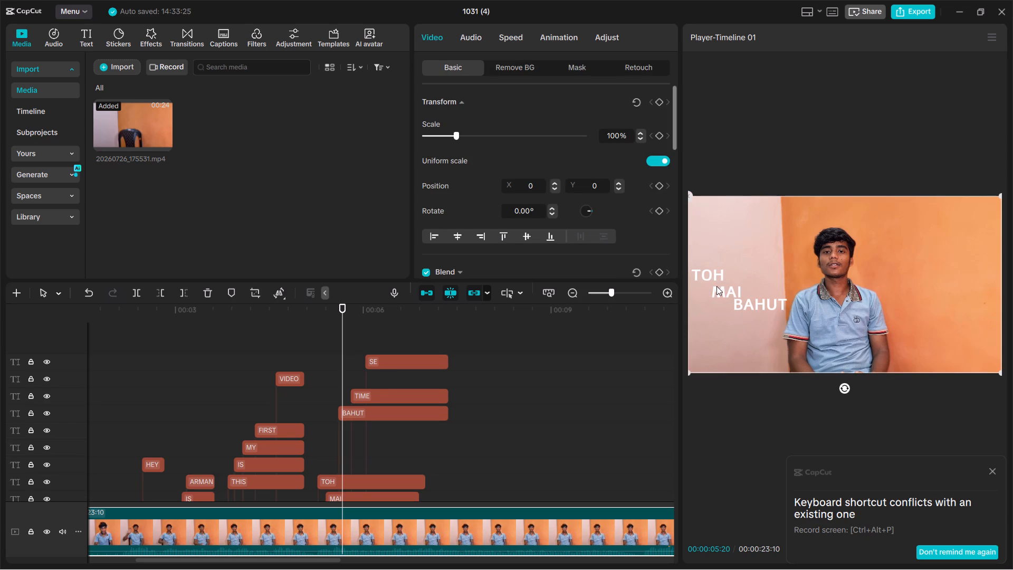
drag(732, 296, 731, 302)
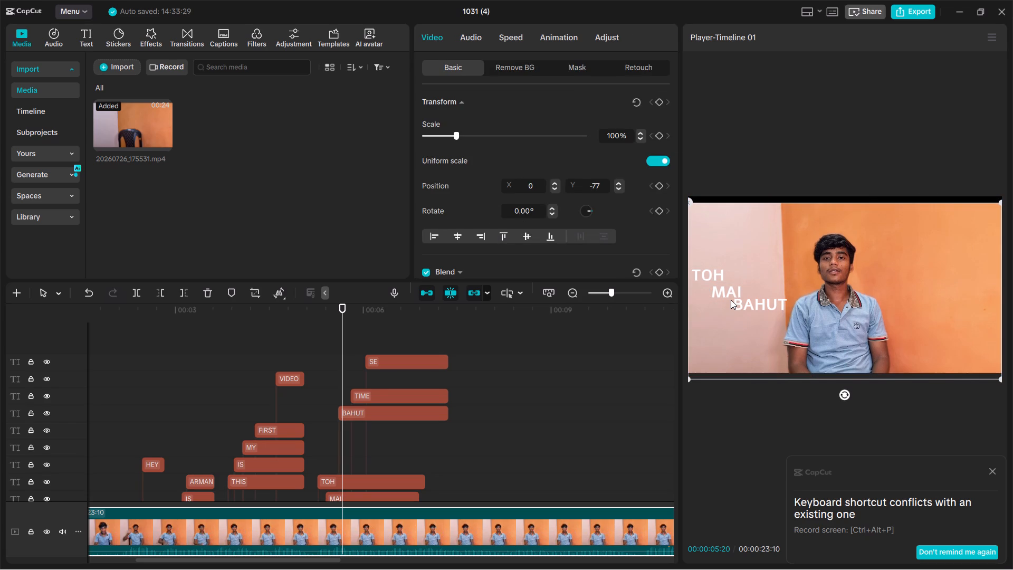
key(ctrl+z)
click(728, 291)
drag(724, 295, 724, 313)
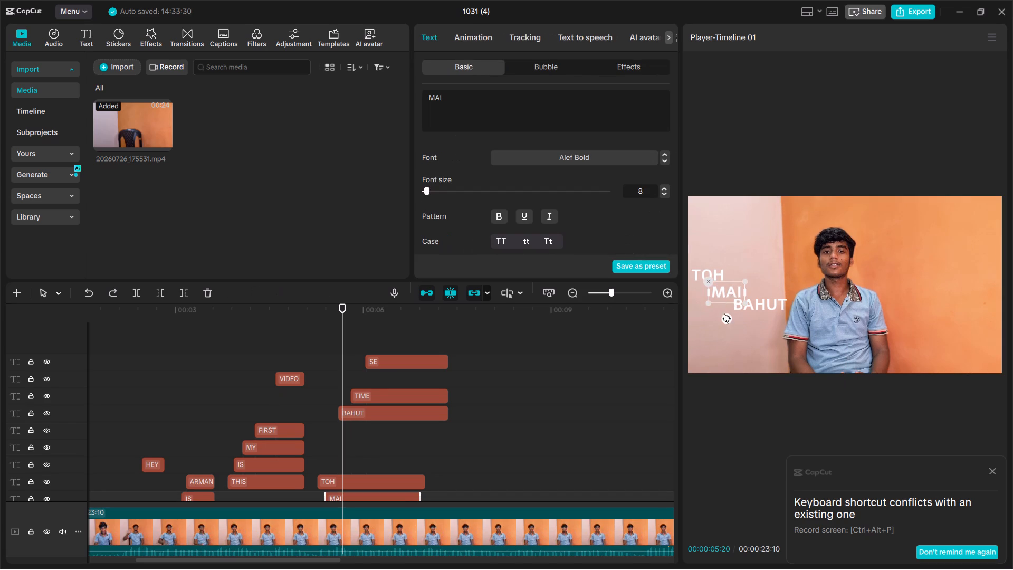
drag(724, 313, 725, 292)
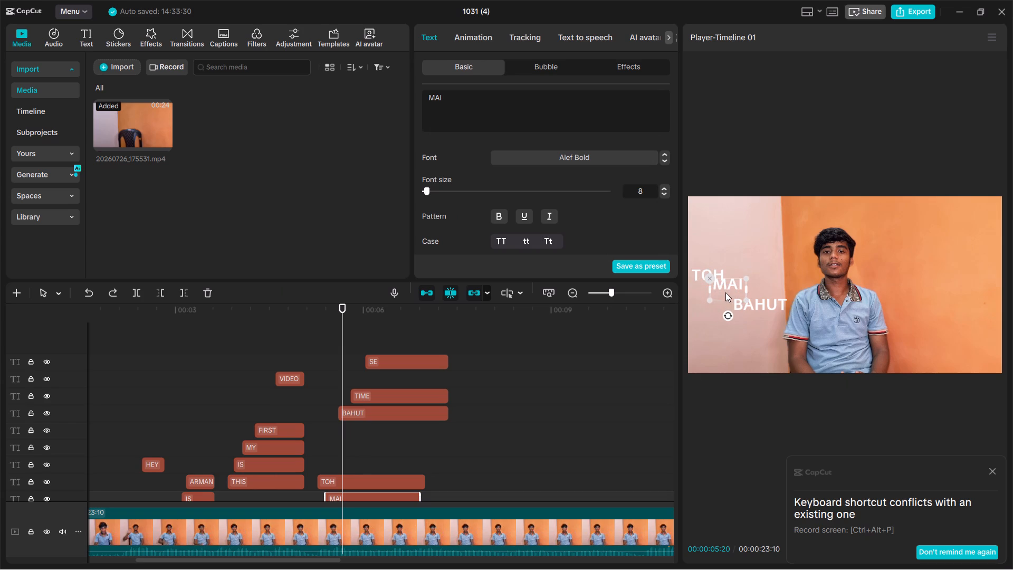
drag(725, 292, 730, 284)
click(802, 254)
click(733, 281)
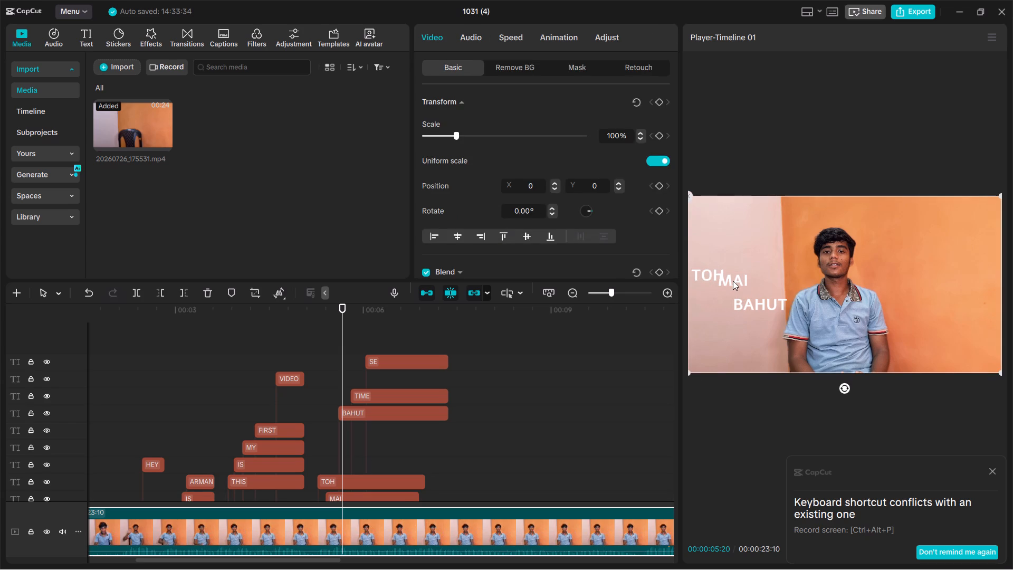
drag(733, 281, 719, 296)
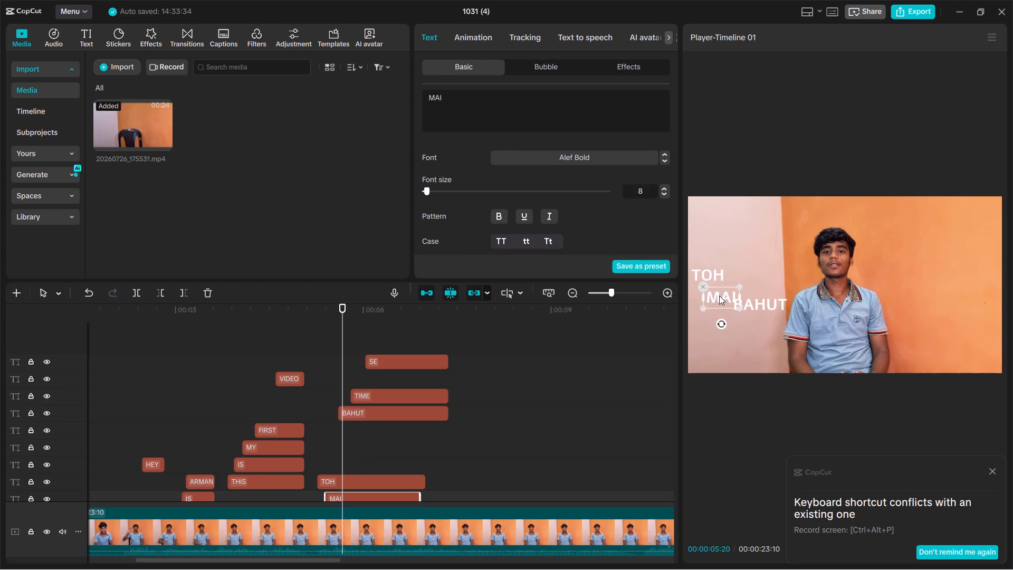
drag(719, 296, 726, 290)
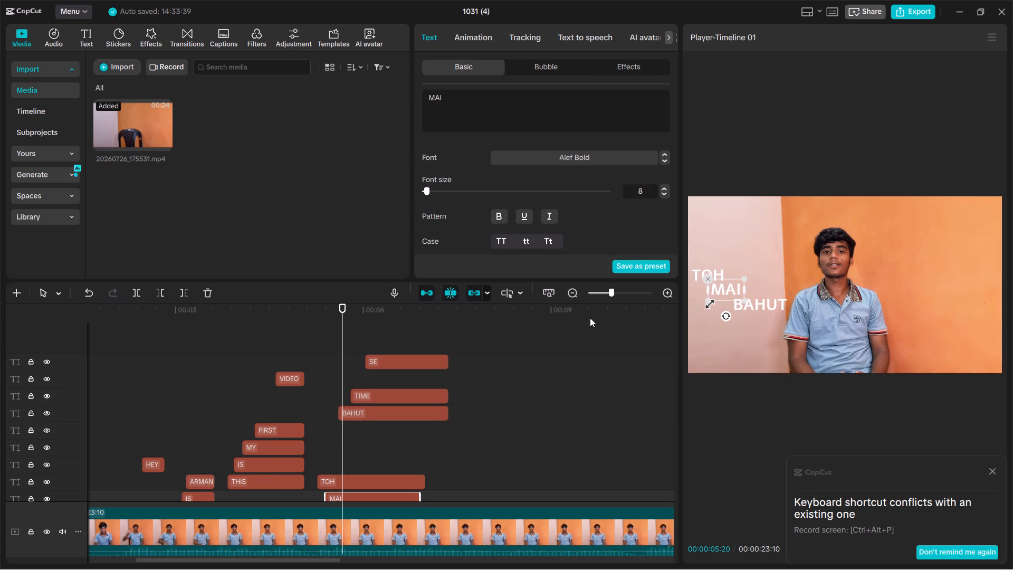
Replay the caption sequence from TOH and move BAHUT slightly back from the speaker so it sits closer to MAI.
click(320, 358)
key(space)
key(space)
key(space)
key(space)
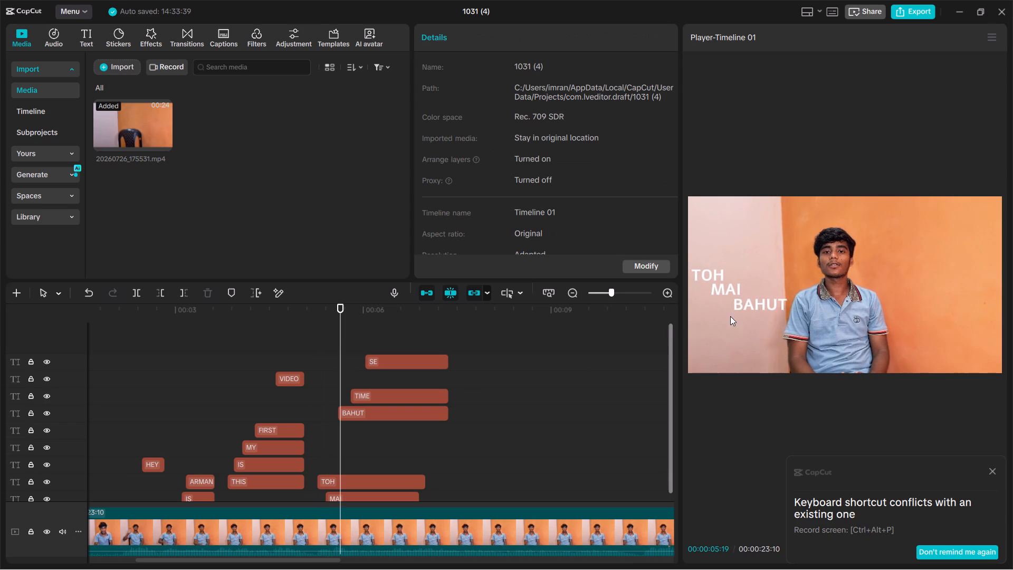
drag(756, 309, 744, 309)
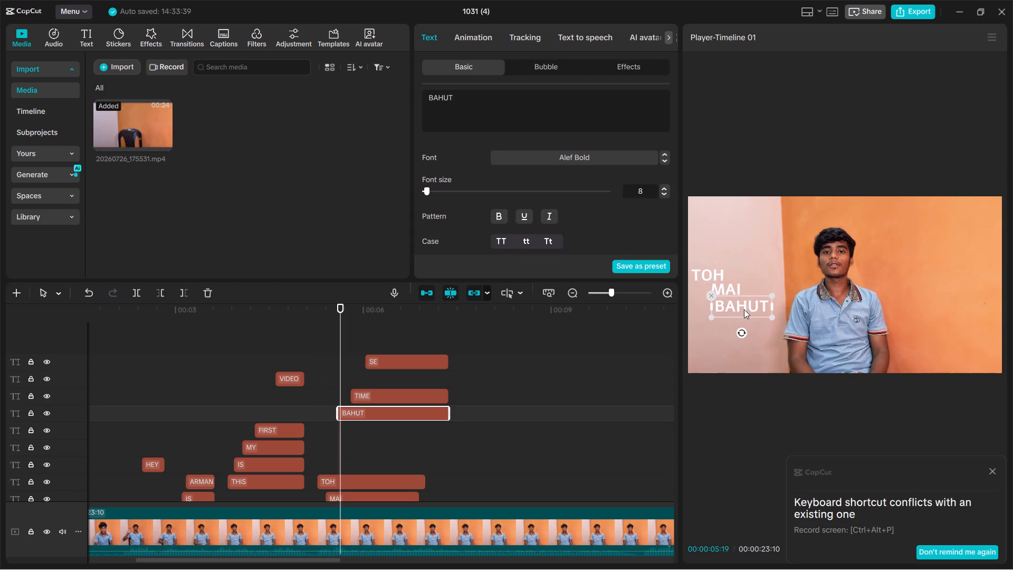
drag(744, 309, 749, 309)
Play on to the TIME and SE captions and move both closer to the speaker, keeping SE below TIME.
key(space)
key(space)
key(space)
key(space)
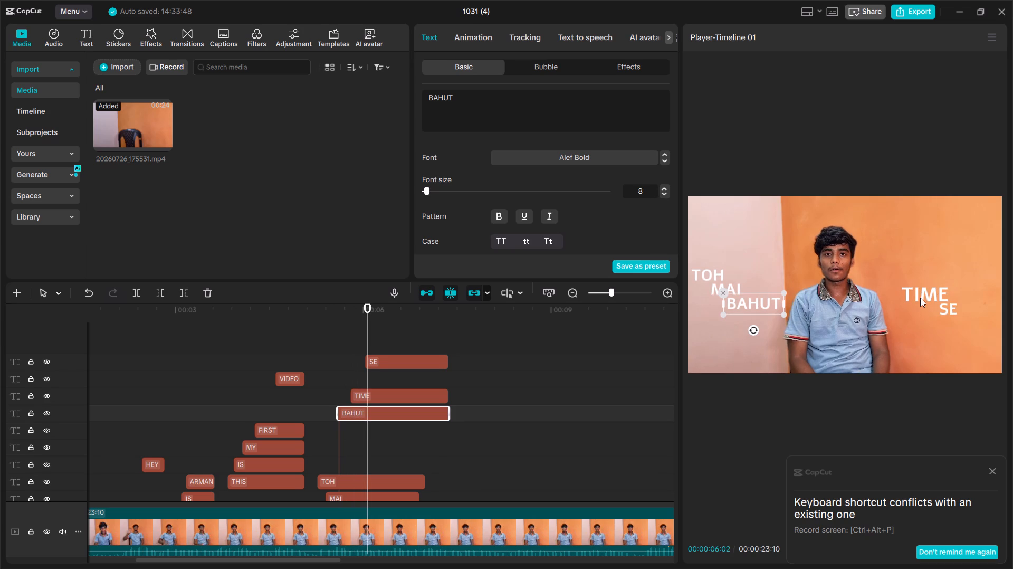
drag(920, 298, 906, 296)
drag(957, 313, 941, 313)
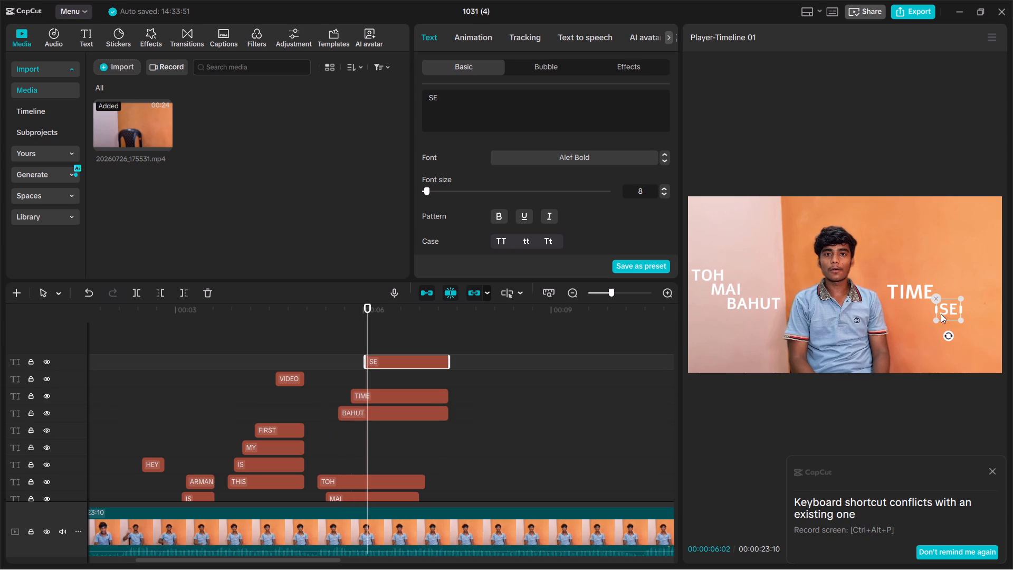
drag(941, 313, 941, 311)
click(979, 291)
Play the video back from the start up to the HEY caption to check how the word captions appear.
key(space)
key(space)
key(space)
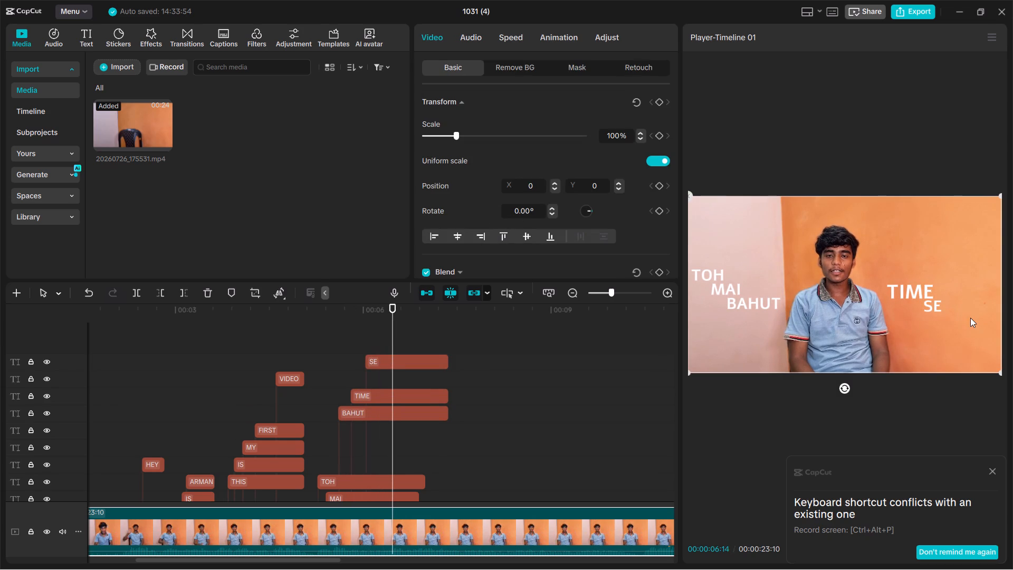
drag(394, 330, 352, 362)
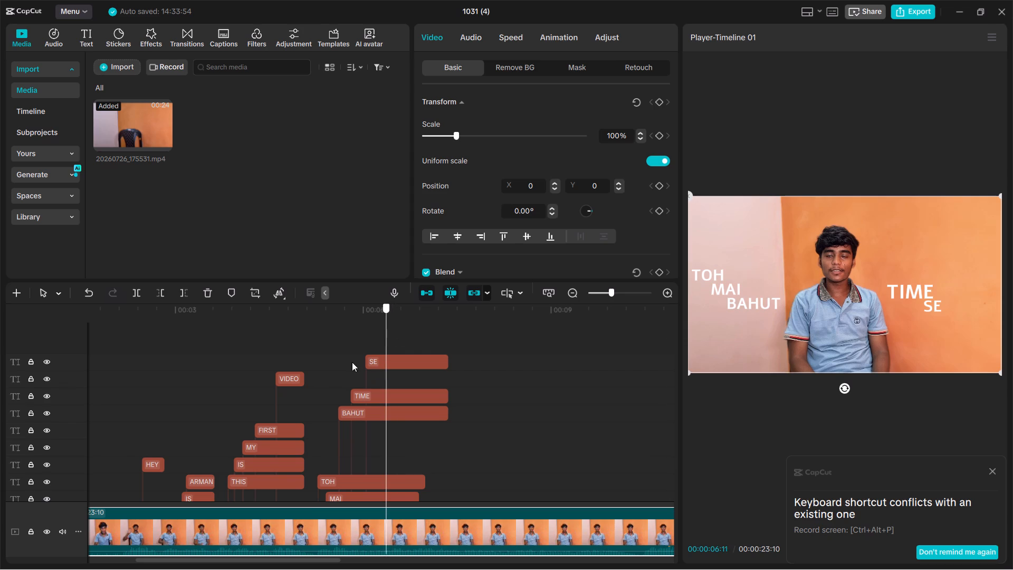
drag(352, 362, 0, 417)
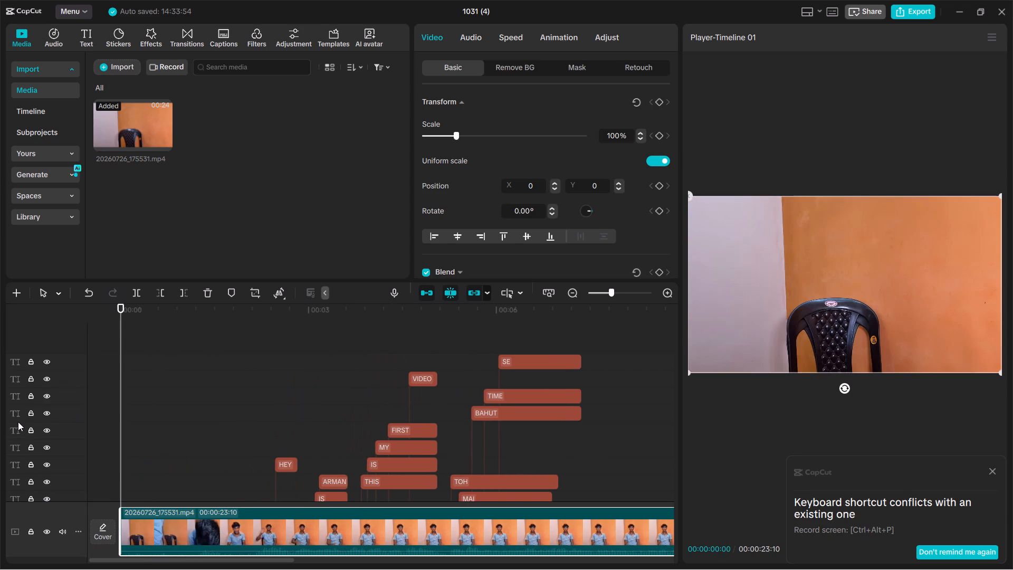
key(space)
key(space)
key(space)
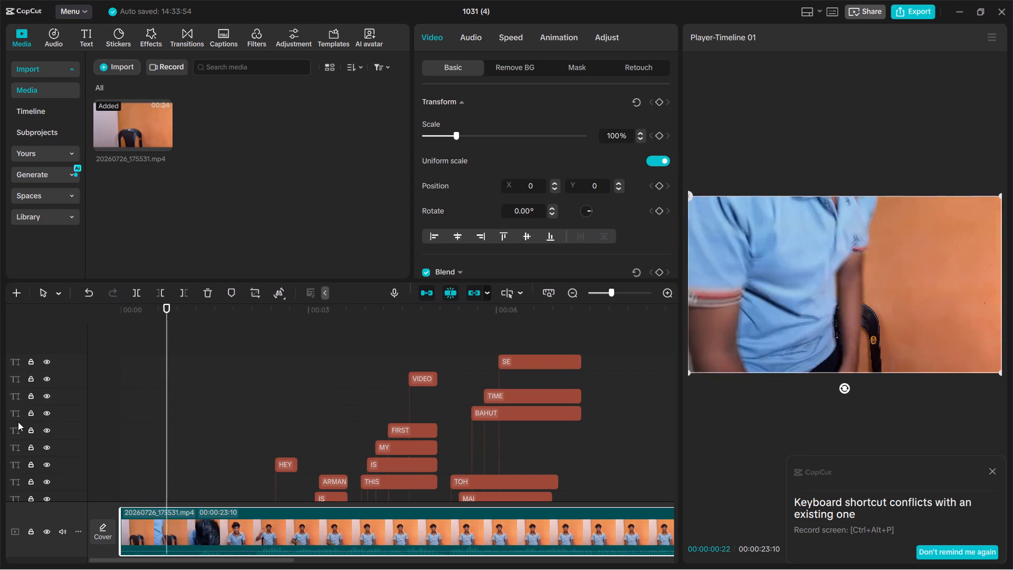
key(space)
key(space)
key(space)
key(space)
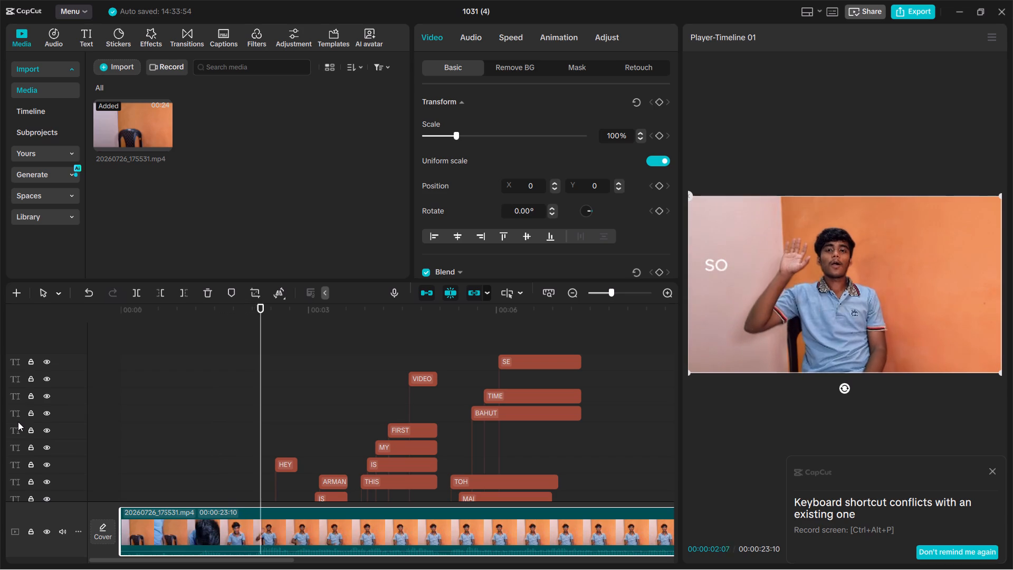
key(space)
key(space)
key(space)
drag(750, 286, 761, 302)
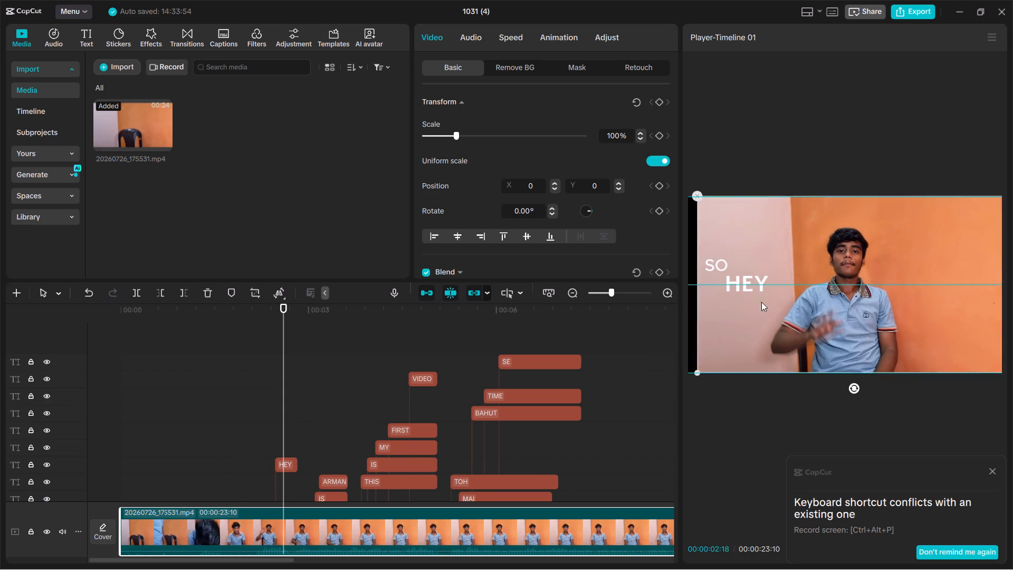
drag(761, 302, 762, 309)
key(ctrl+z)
Set the font size of the SO caption to 10 and of the HEY caption to 11.
click(738, 281)
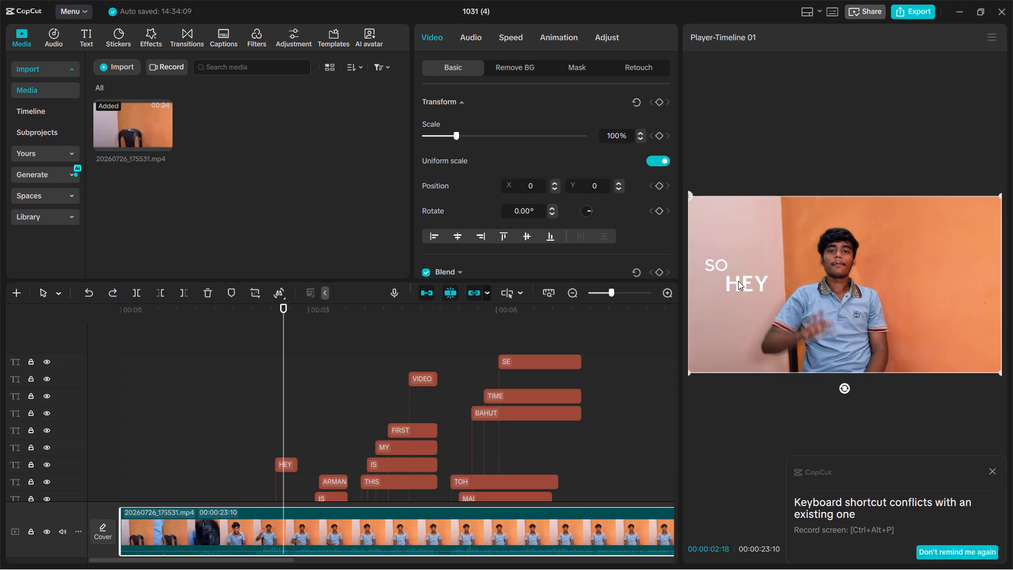
click(709, 270)
click(667, 188)
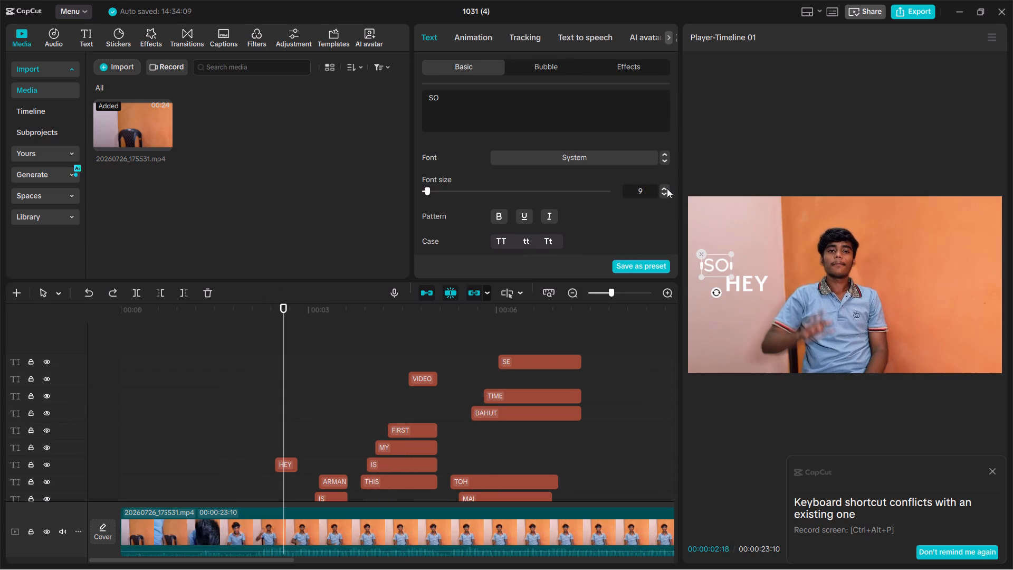
click(752, 281)
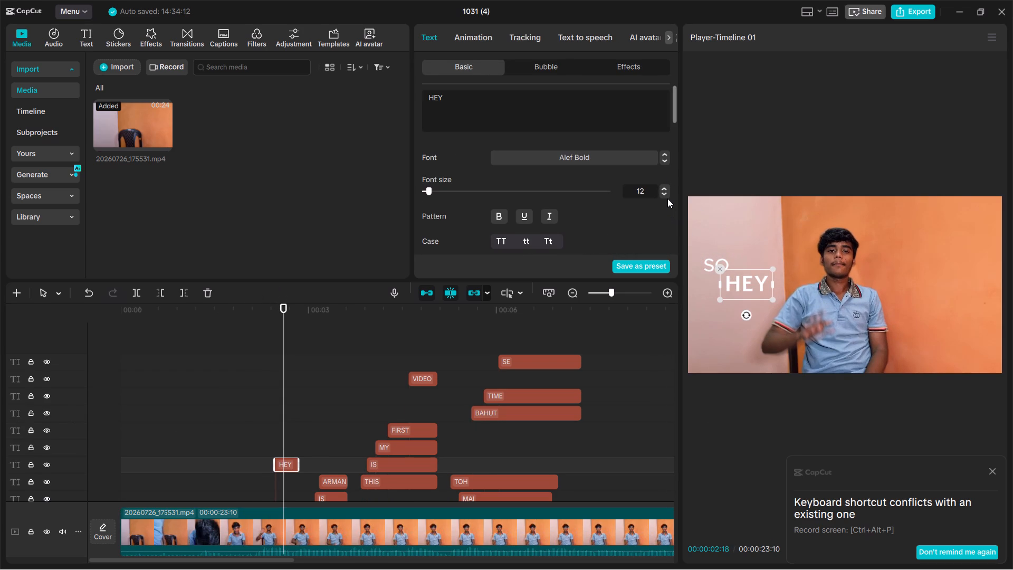
click(665, 194)
Move SO slightly lower on the pale wall and place HEY directly beneath it, offset a little toward the speaker.
drag(750, 288, 791, 318)
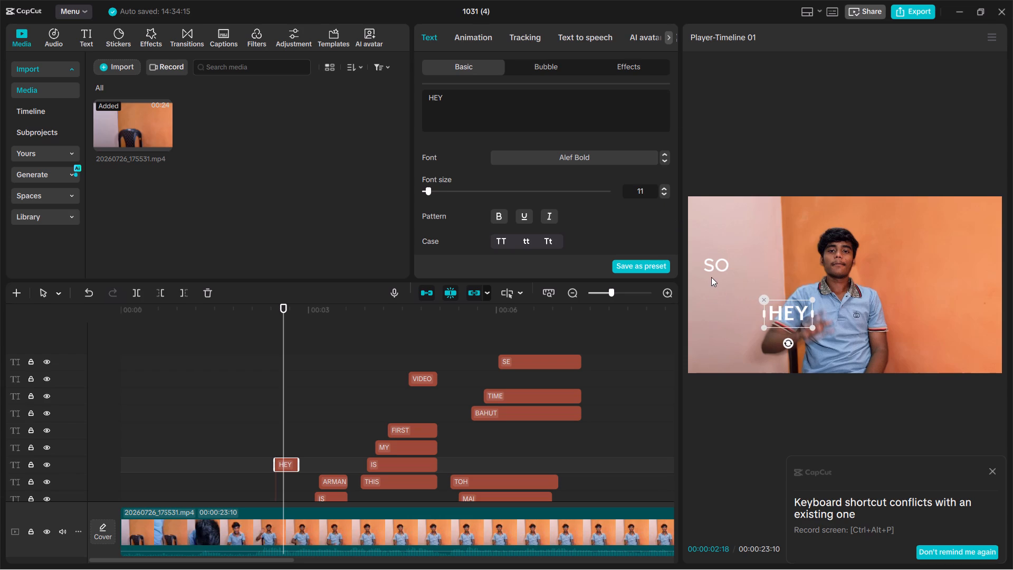
click(711, 277)
click(718, 265)
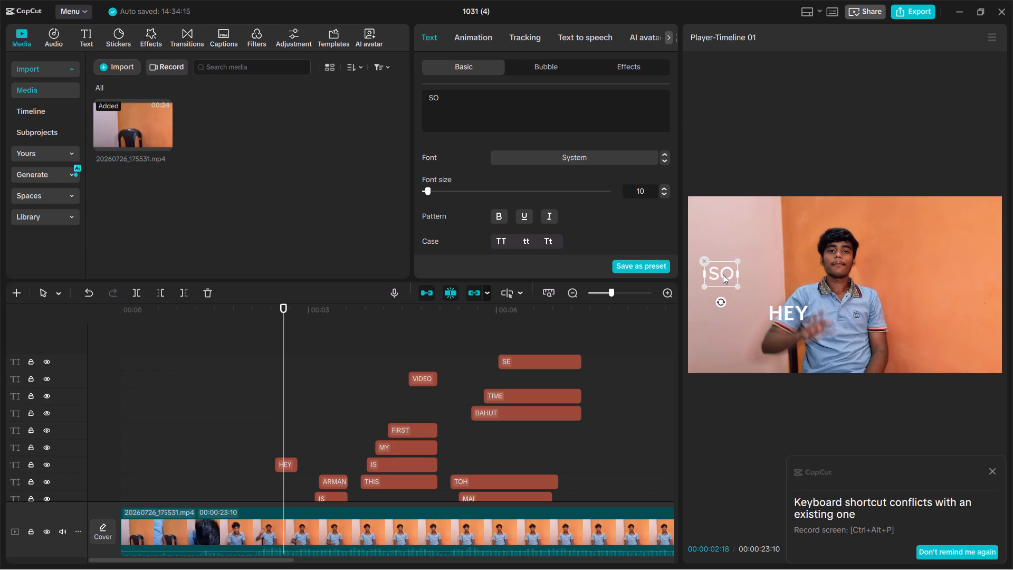
click(794, 311)
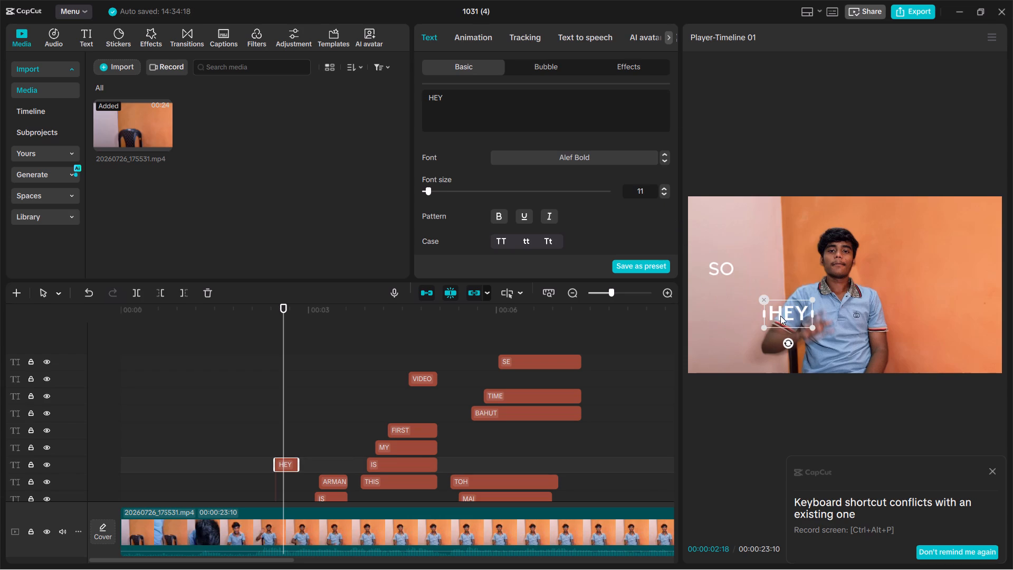
drag(782, 309, 736, 279)
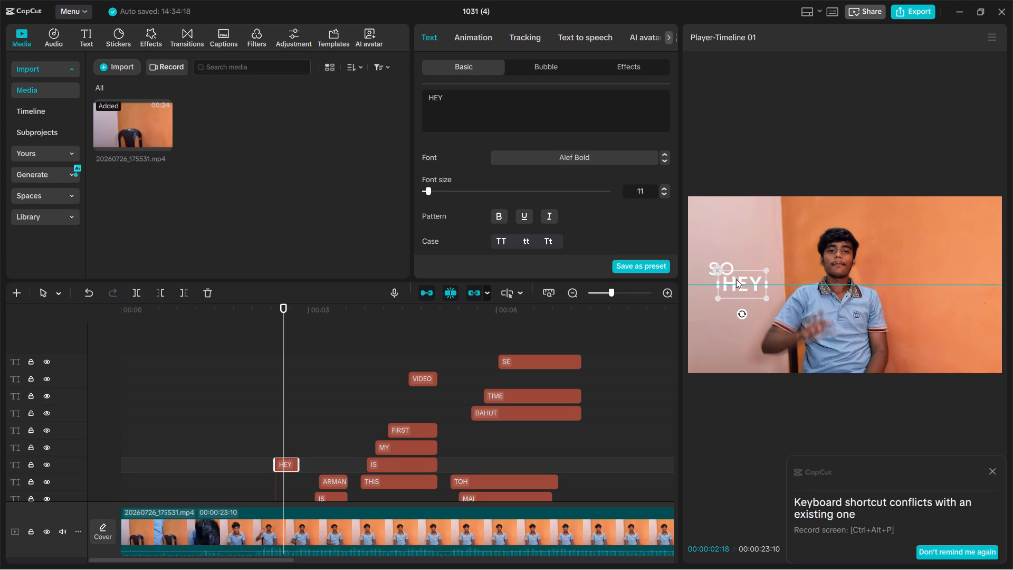
drag(736, 279, 732, 279)
click(720, 244)
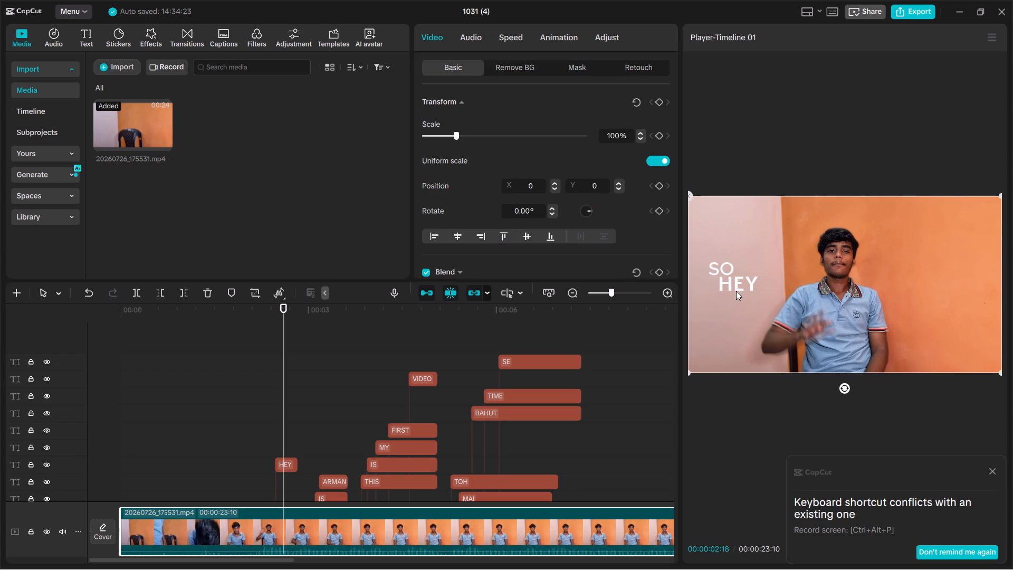
Shift the HEY caption slightly toward the speaker, keeping it directly beneath SO on the pale wall.
click(736, 291)
drag(734, 286, 738, 292)
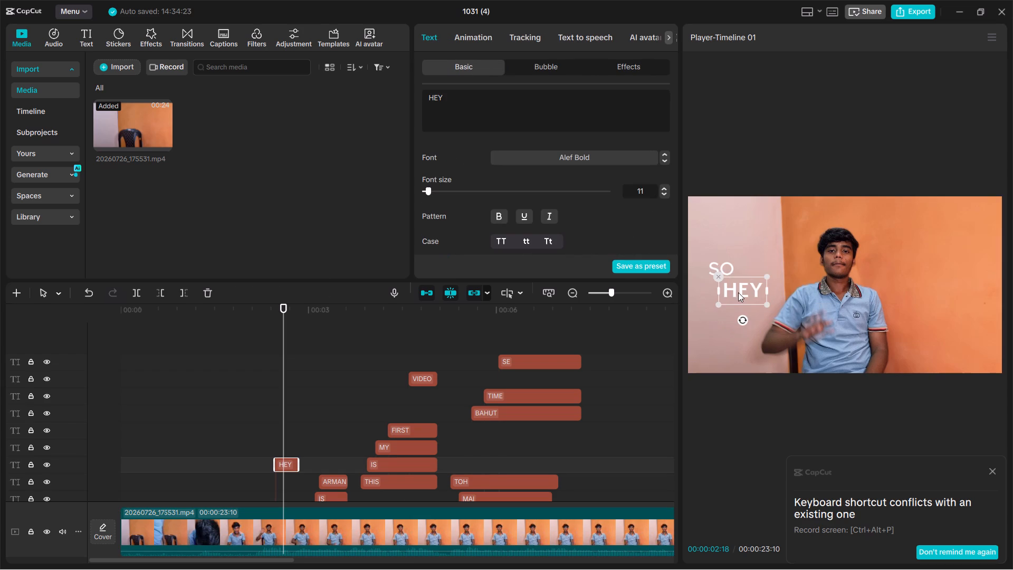
drag(738, 292, 739, 286)
click(723, 247)
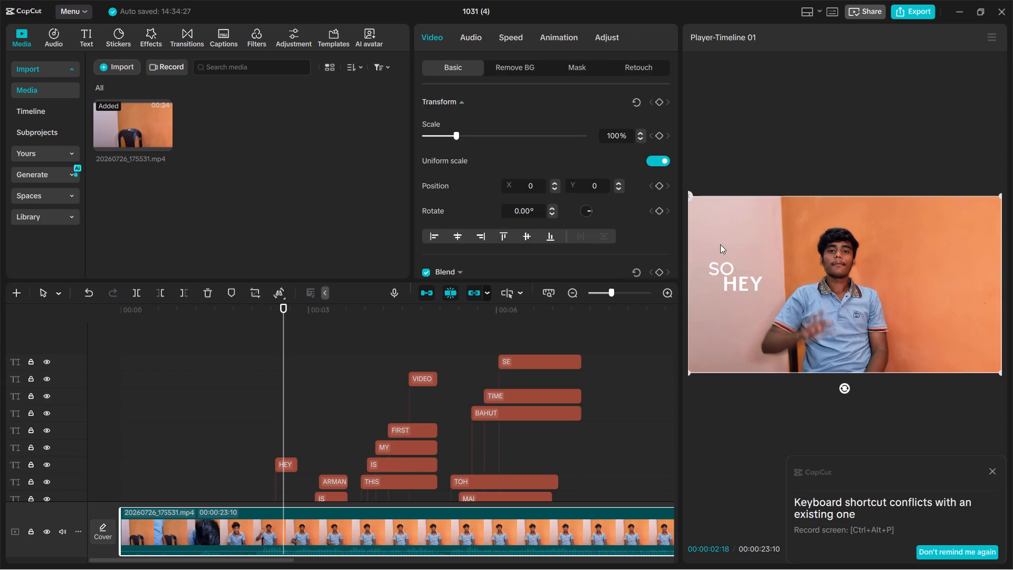
Play back the SO, HEY and MY NAME IS ARMAN captions to check their placement and timing.
click(164, 404)
key(space)
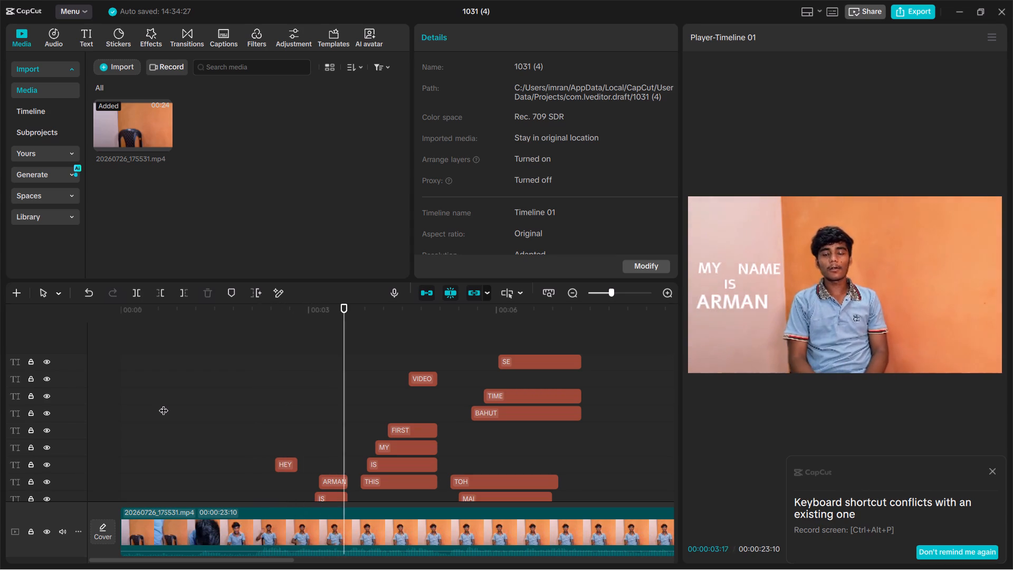
key(space)
click(224, 436)
key(space)
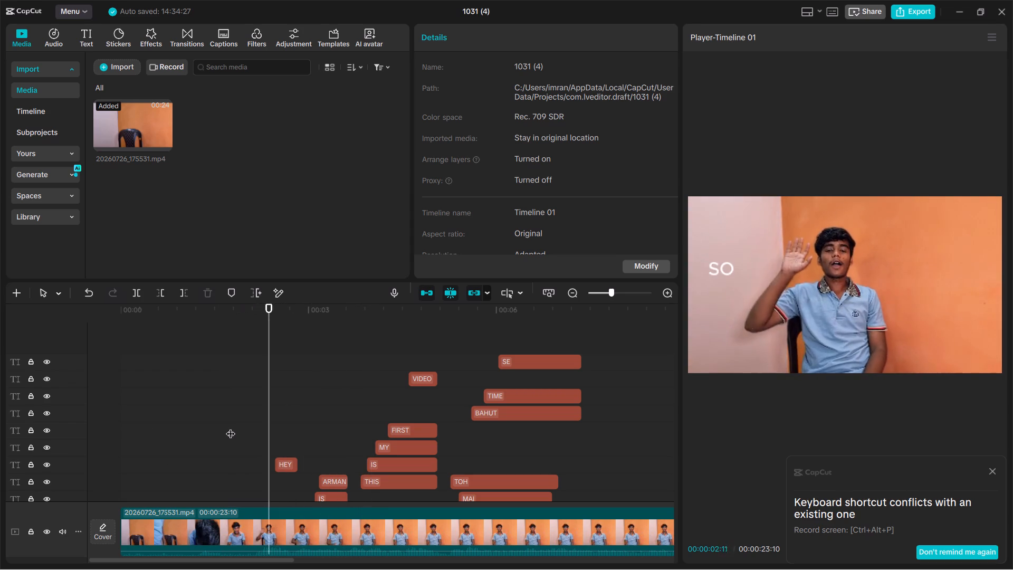
key(space)
key(space)
key(space)
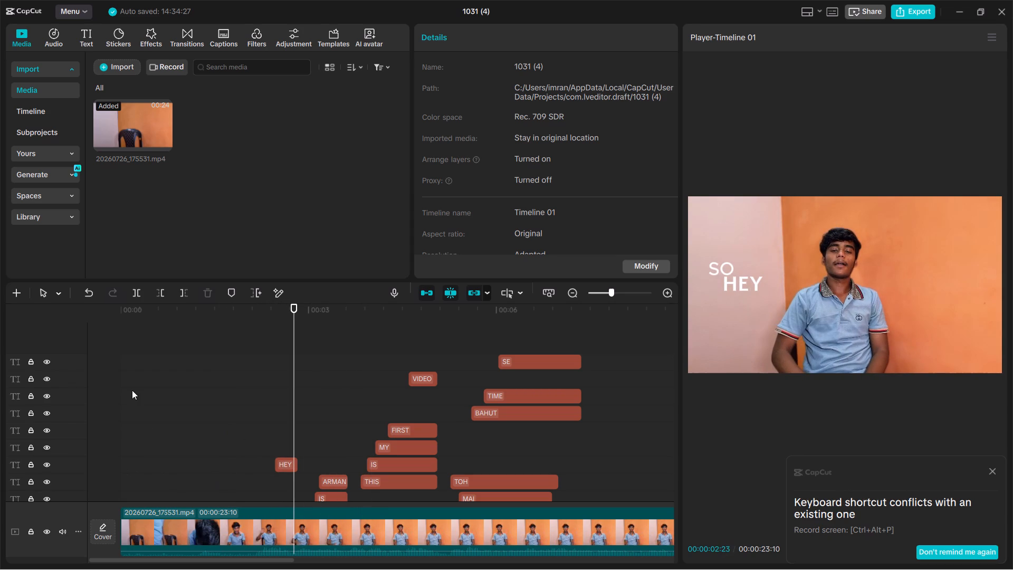
key(space)
key(space)
key(space)
key(space)
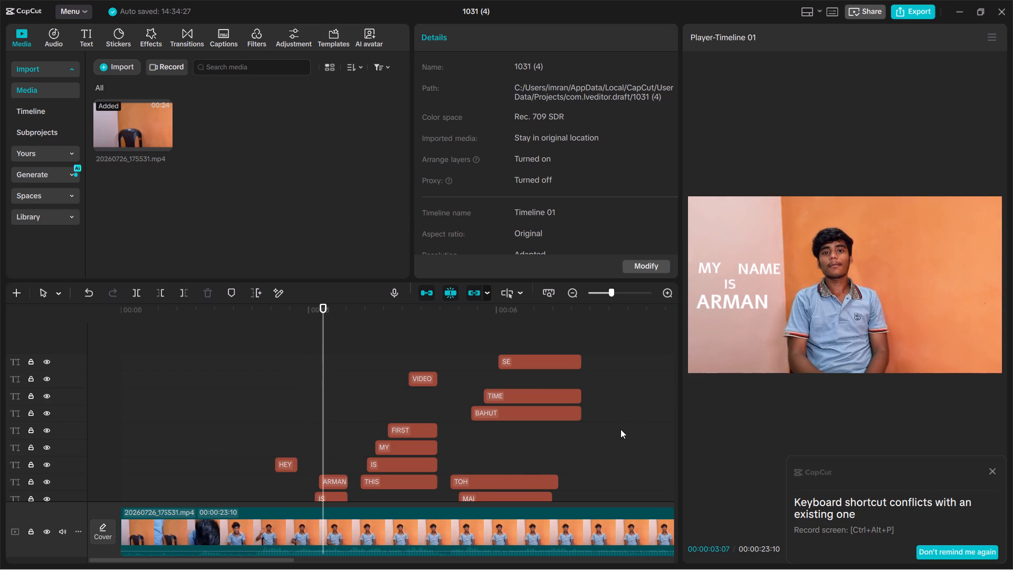
Move ARMAN and IS off the pale wall onto the speaker, and place NAME just beneath MY.
drag(752, 305, 898, 300)
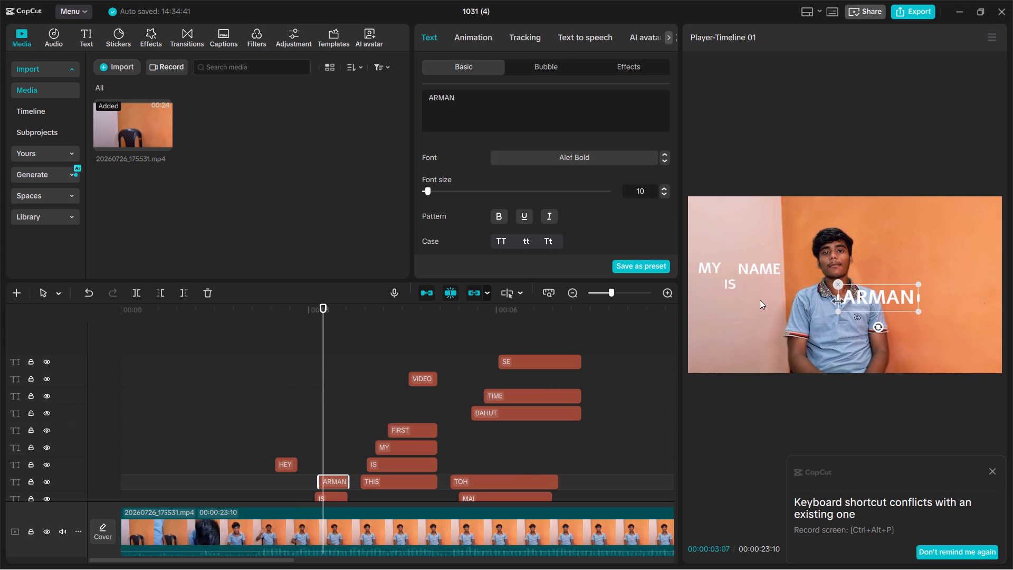
drag(734, 281, 852, 302)
drag(780, 272, 757, 284)
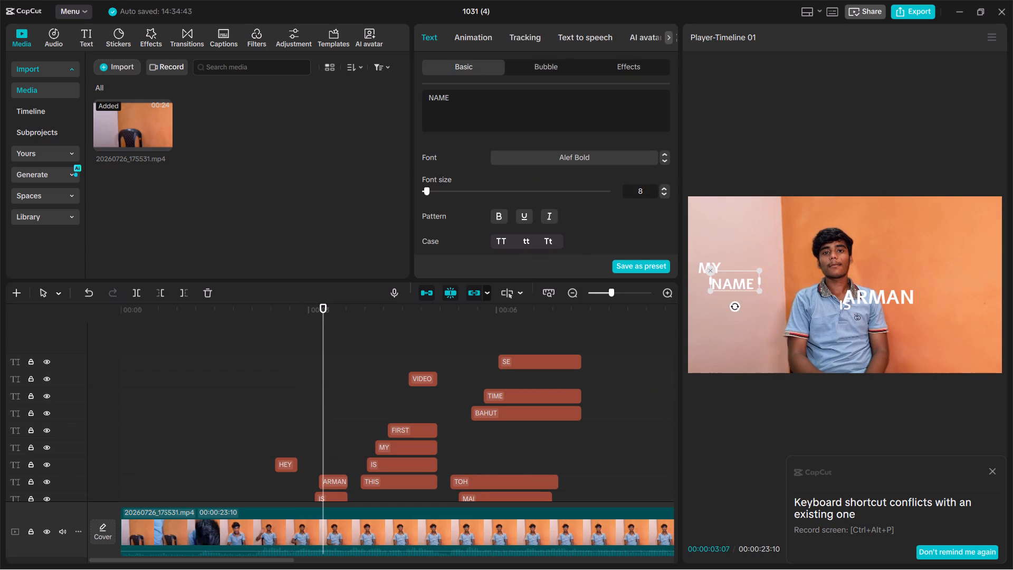
drag(757, 284, 750, 284)
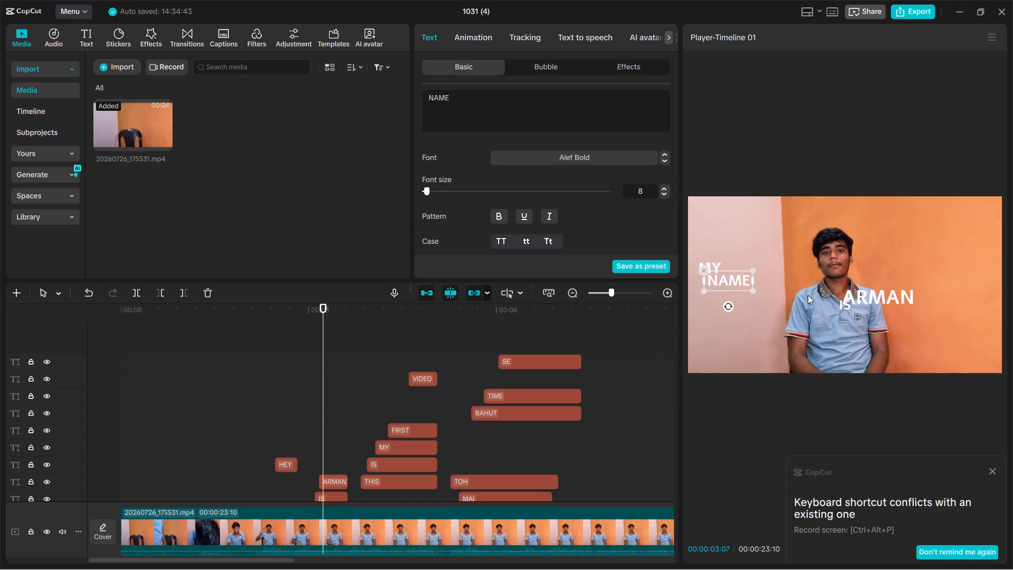
key(space)
key(space)
Move ARMAN down toward the orange wall and lower MY and NAME as a staggered pair on the pale wall.
click(845, 307)
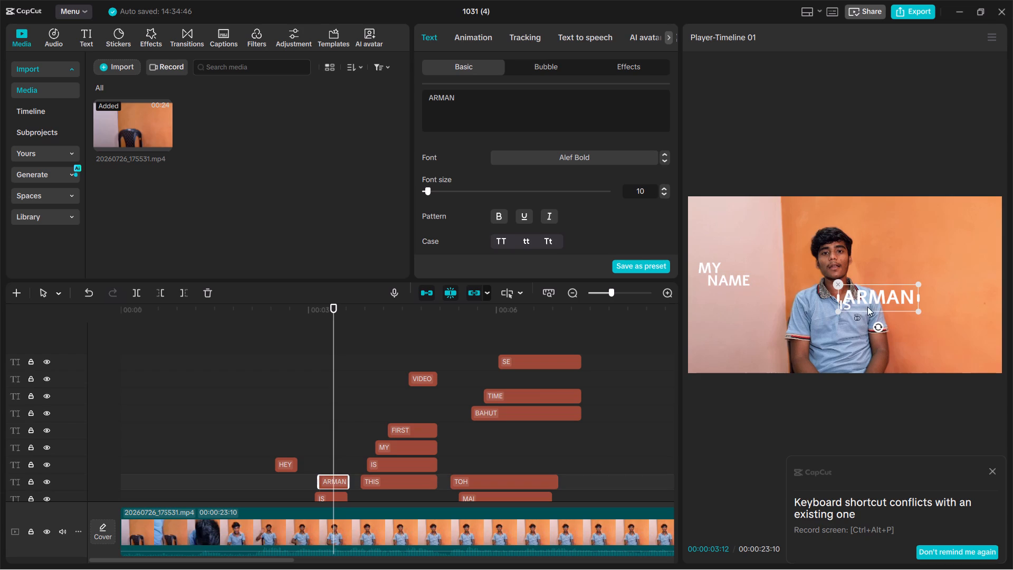
drag(867, 307, 898, 337)
drag(724, 277, 736, 295)
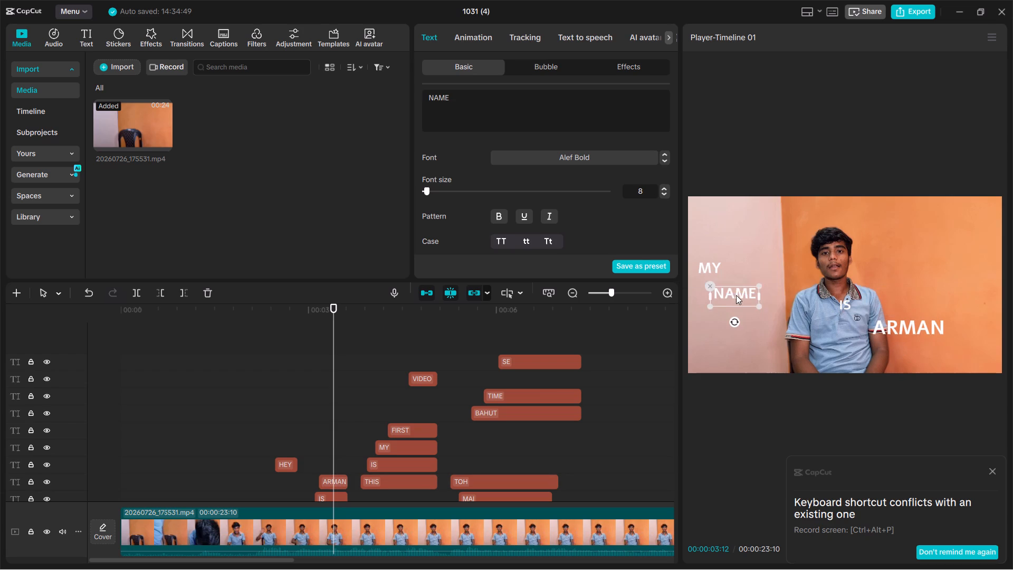
drag(736, 295, 741, 295)
drag(700, 272, 708, 286)
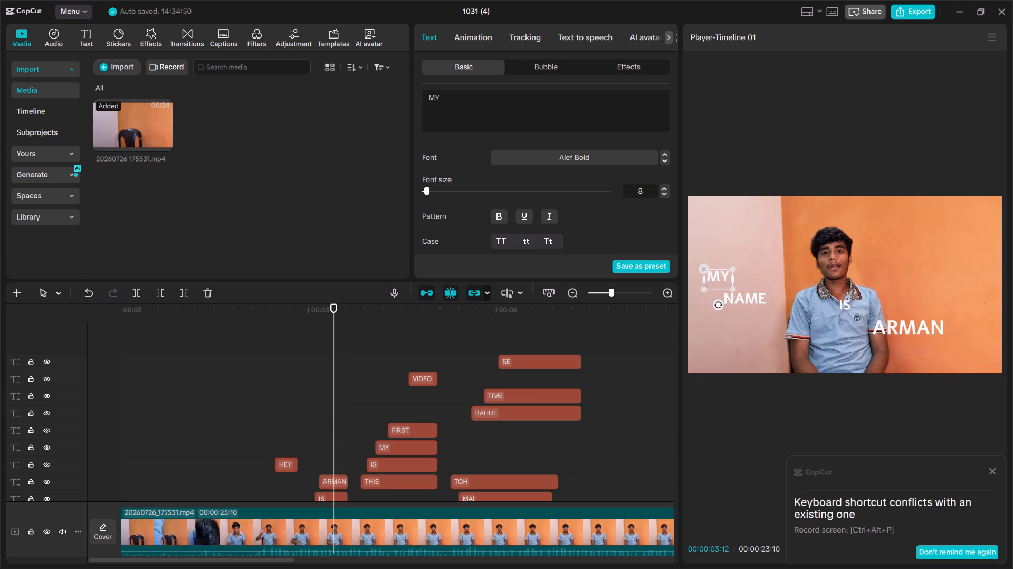
drag(708, 286, 708, 291)
Place ARMAN low on the orange wall and IS above it, beside the speaker's shoulder.
drag(919, 327, 953, 332)
click(845, 299)
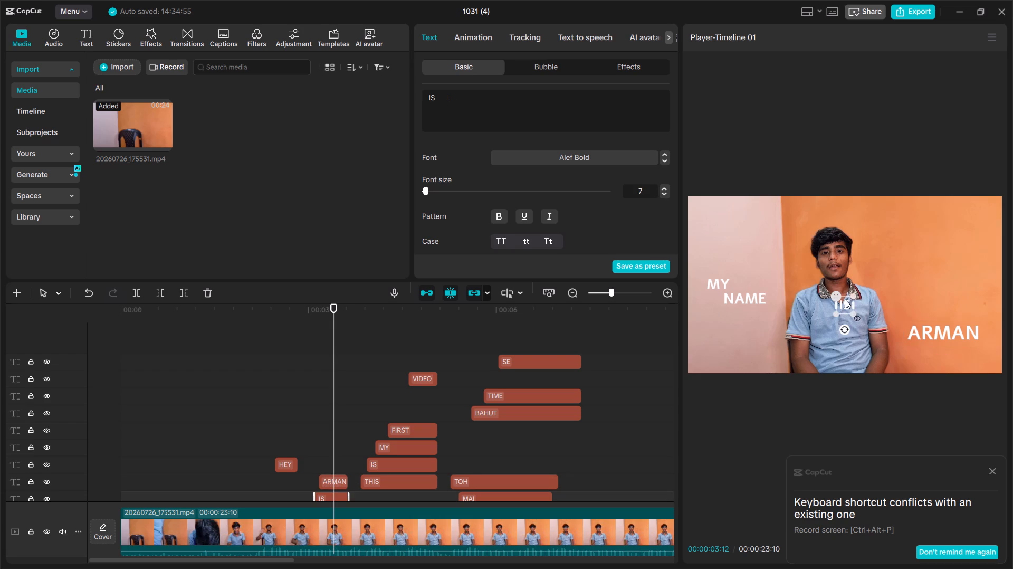
drag(843, 305, 891, 300)
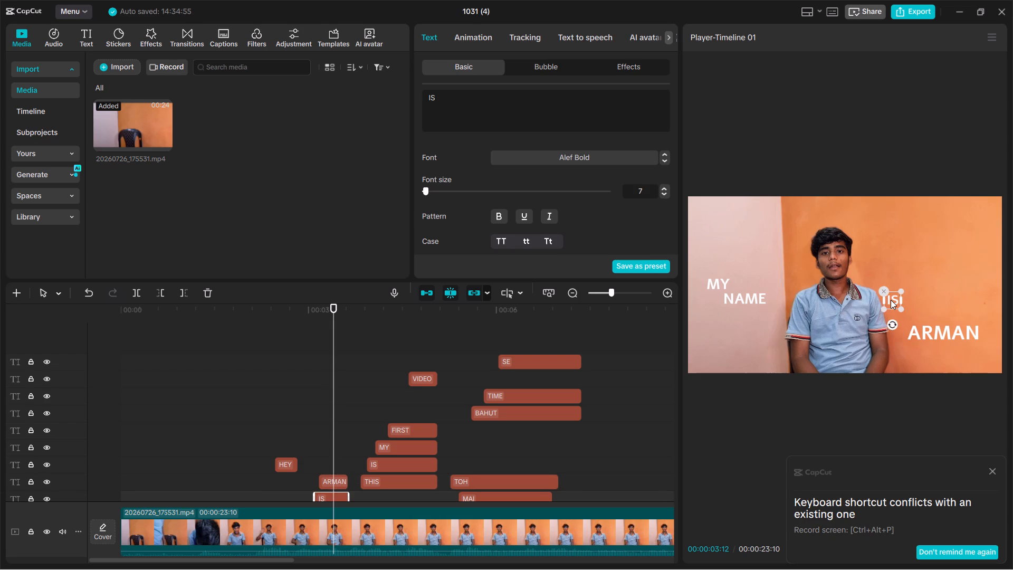
drag(891, 300, 900, 286)
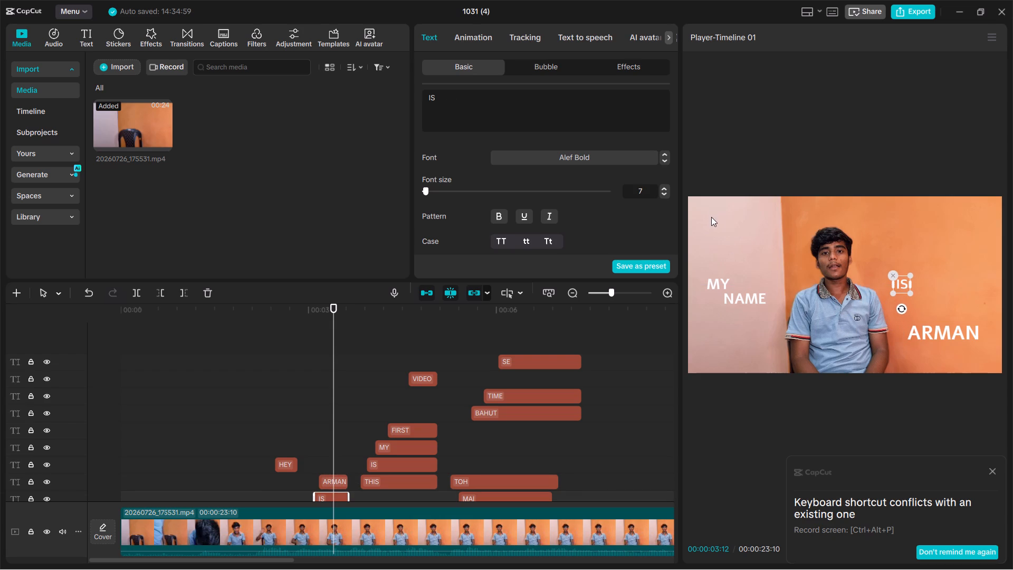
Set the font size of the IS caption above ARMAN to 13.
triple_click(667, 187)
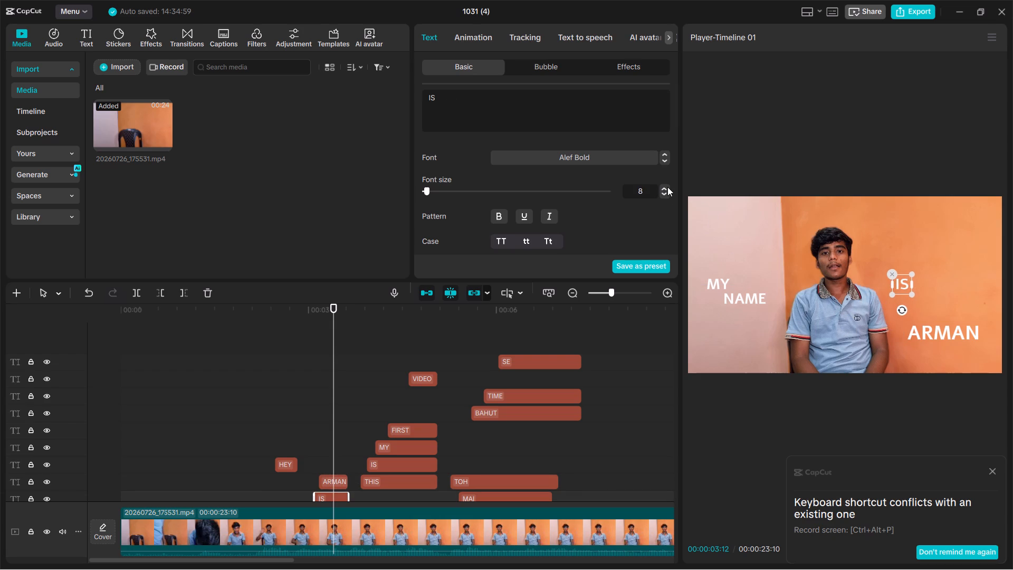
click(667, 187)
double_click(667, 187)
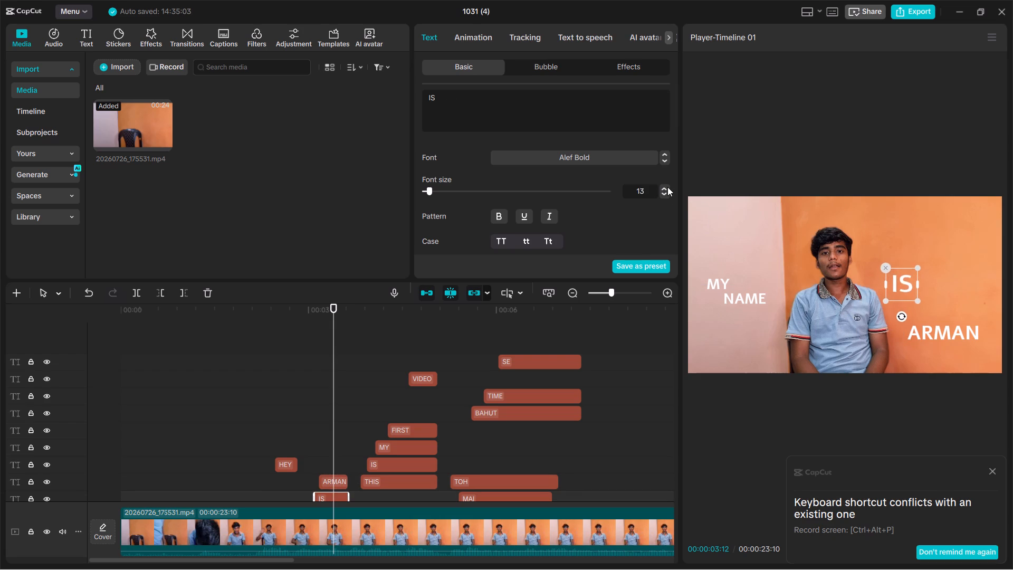
Move the ARMAN caption up on the orange wall so it sits close beneath IS.
click(944, 327)
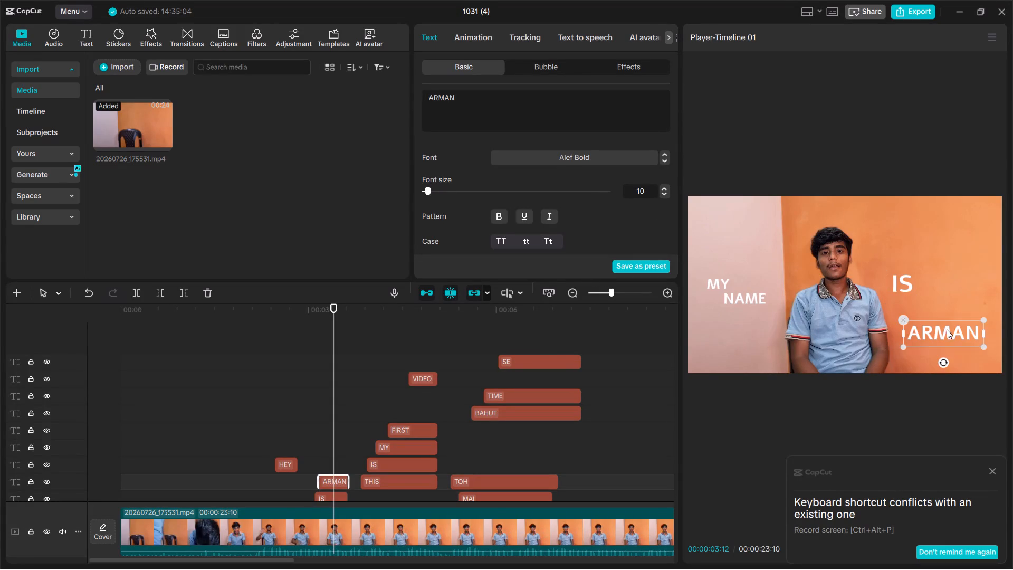
drag(944, 332, 942, 309)
Set the font size of the IS caption above ARMAN to 9.
click(897, 272)
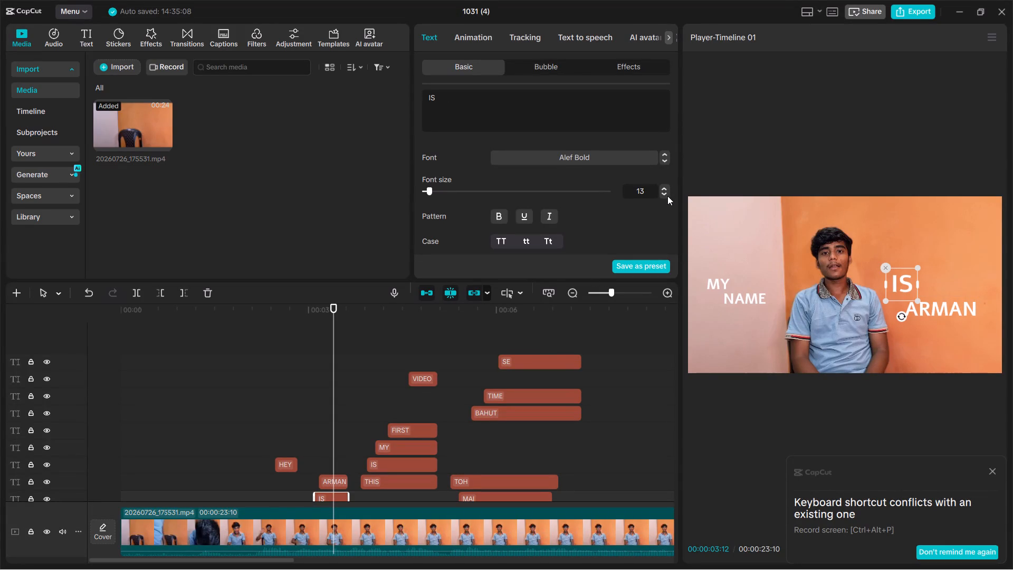
click(667, 194)
click(667, 194)
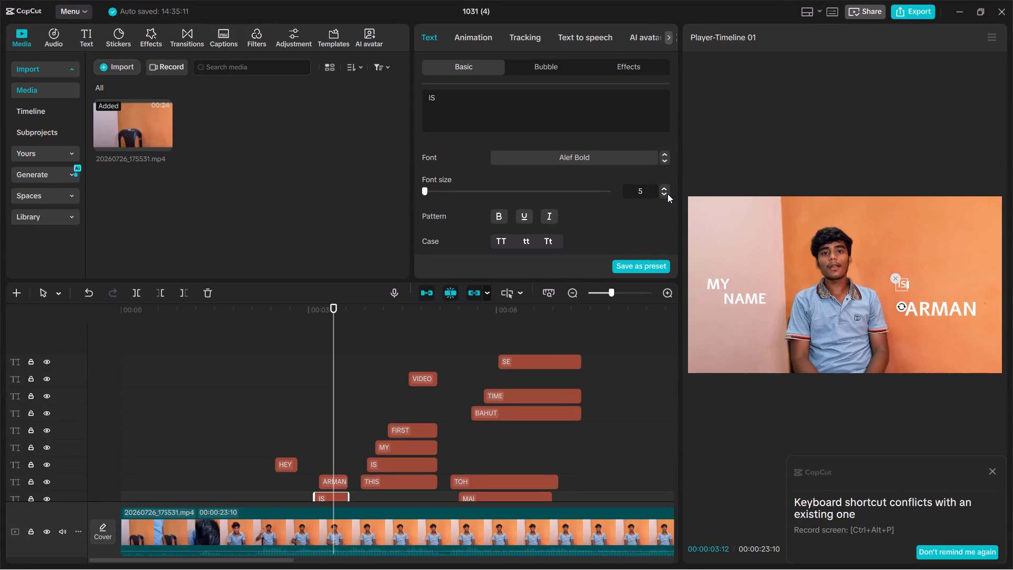
triple_click(663, 186)
click(663, 186)
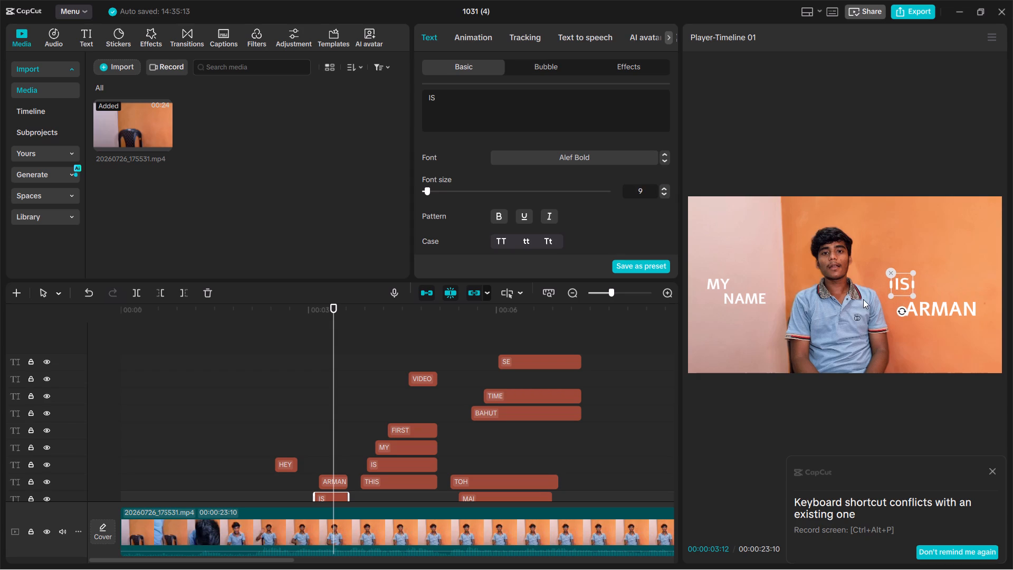
Set the font size of the ARMAN caption to 13.
click(928, 309)
triple_click(670, 187)
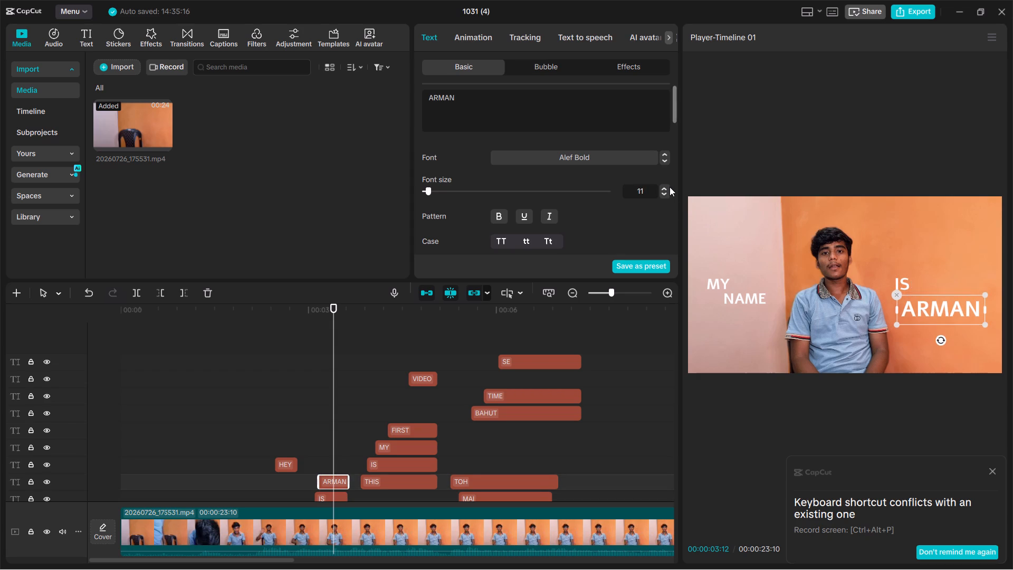
Nudge ARMAN slightly up and away from the speaker, and tuck IS against its upper corner nearest the speaker.
drag(934, 307, 937, 302)
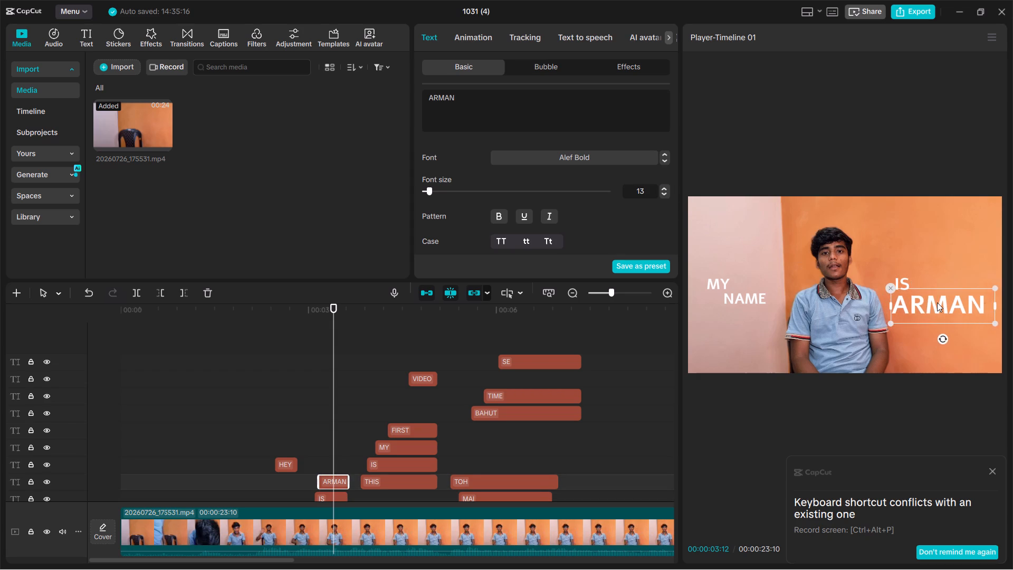
drag(937, 302, 940, 304)
drag(903, 279, 897, 288)
click(930, 254)
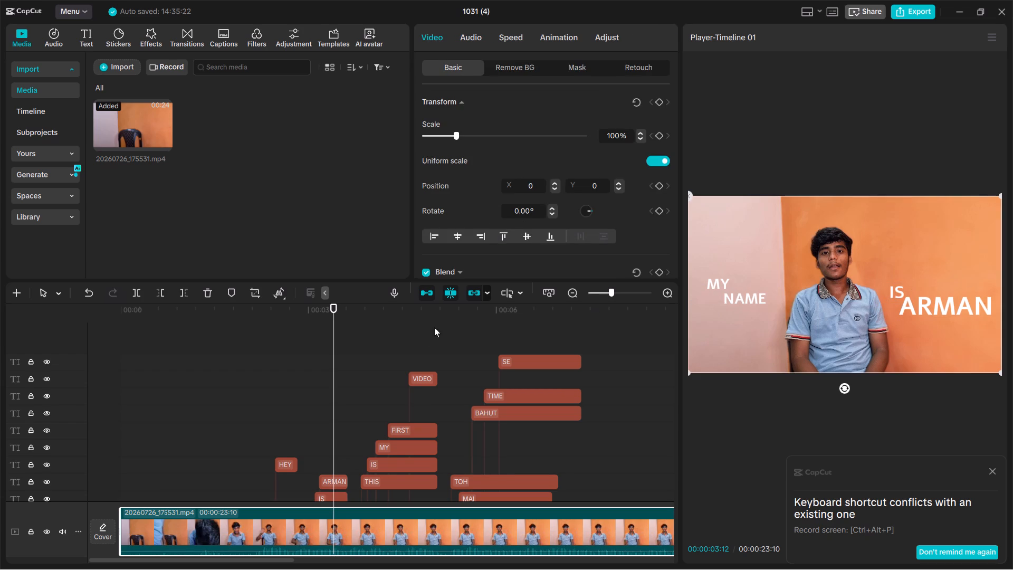
Play back from the SO and HEY captions through MY NAME IS ARMAN to check the new layout.
click(312, 378)
key(space)
key(space)
click(256, 369)
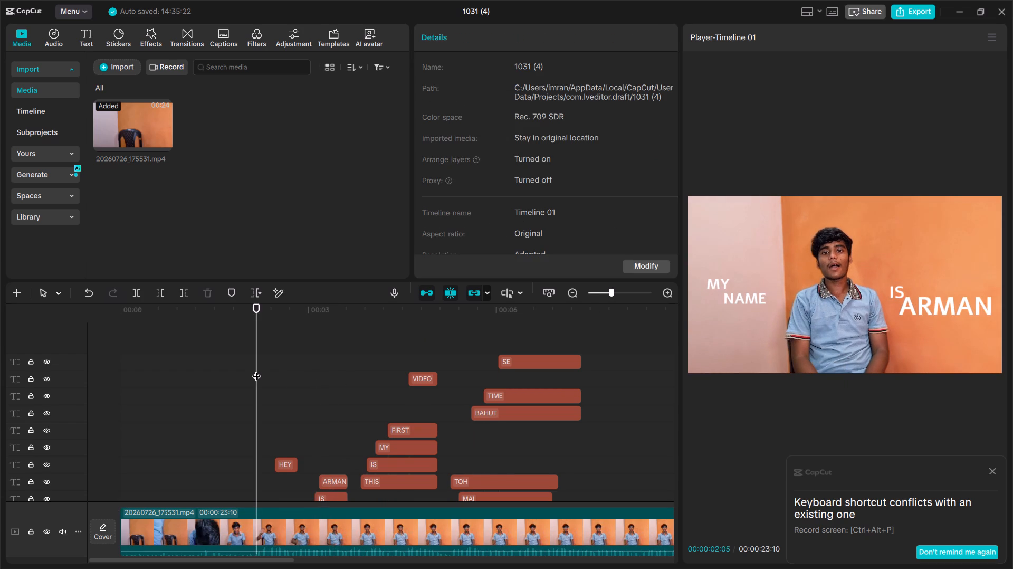
key(space)
key(space)
key(space)
key(space)
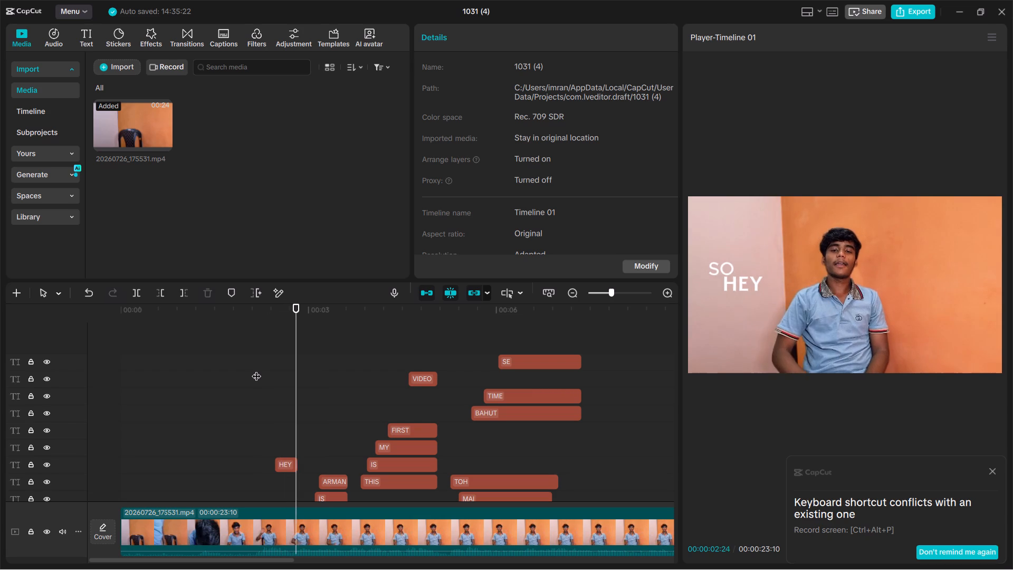
key(space)
key(space)
key(space)
key(space)
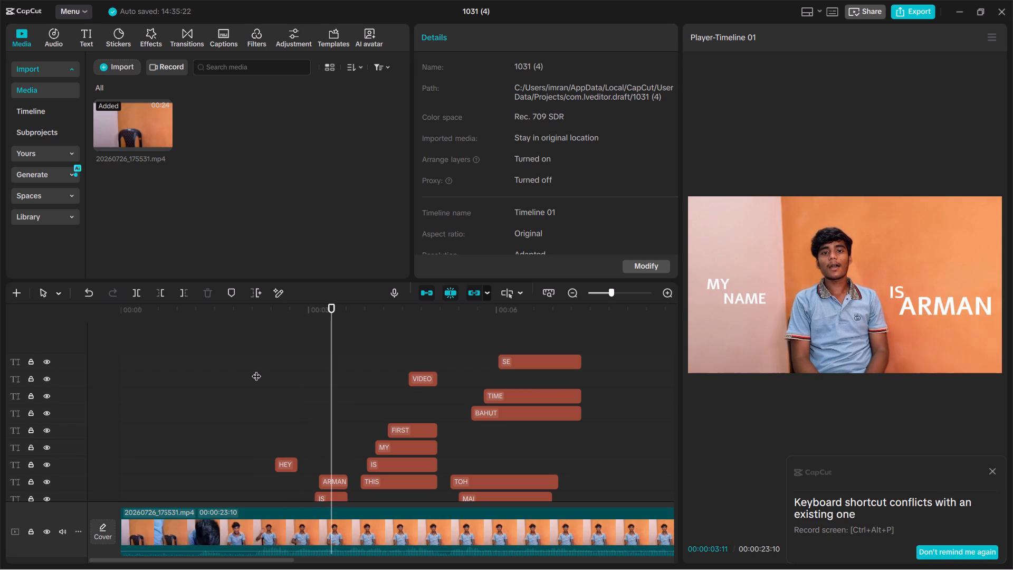
Reposition ARMAN slightly lower and closer to the speaker, directly beneath IS and fully inside the frame.
click(934, 311)
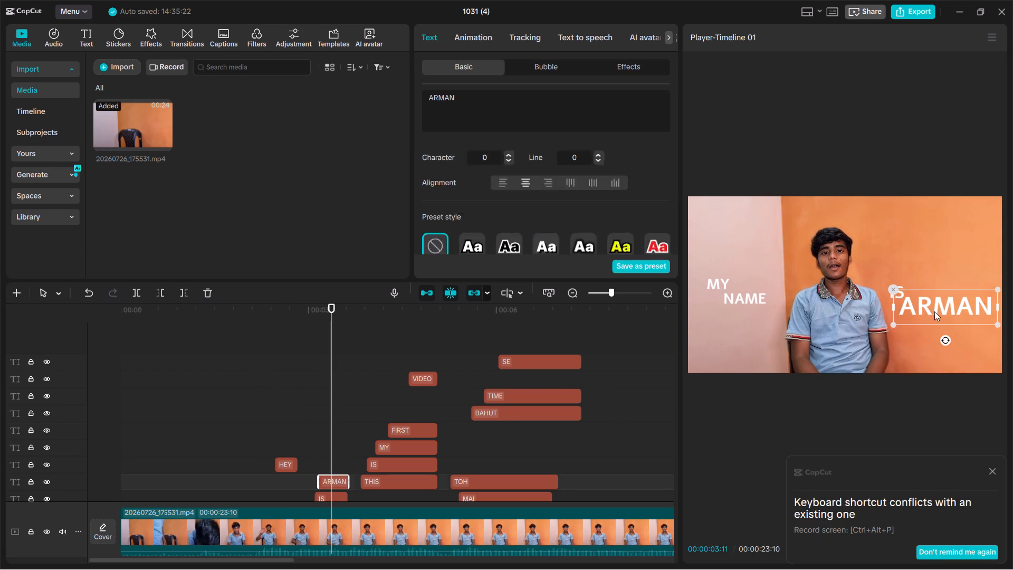
drag(933, 311, 958, 318)
click(958, 318)
drag(955, 316, 930, 316)
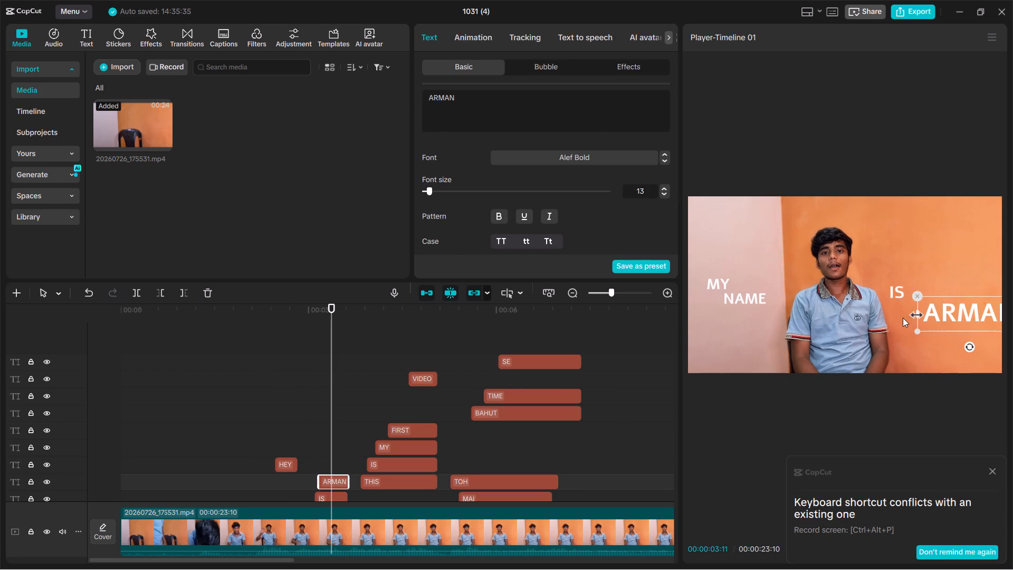
click(903, 318)
click(955, 311)
drag(955, 311, 932, 307)
drag(932, 307, 921, 307)
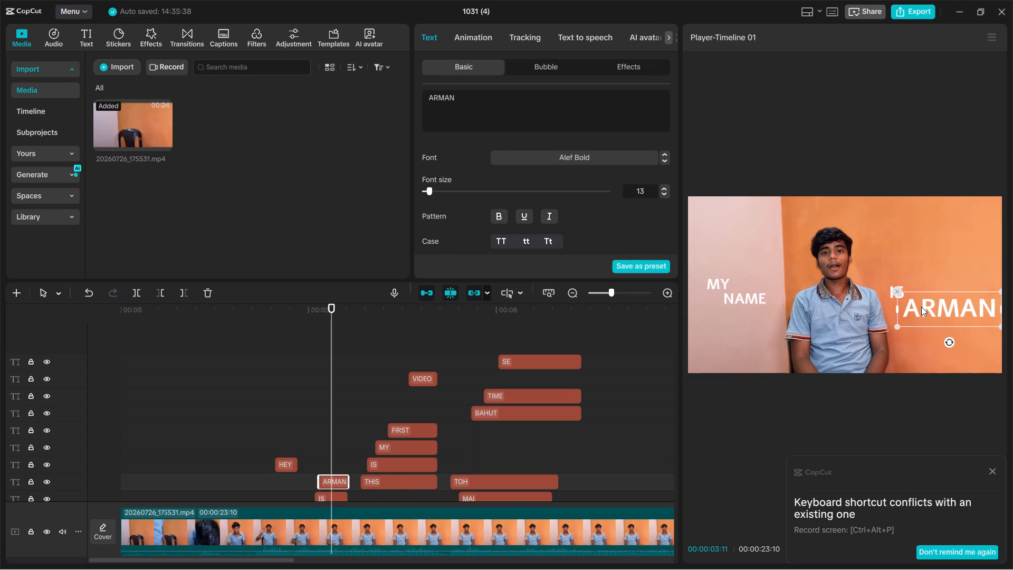
drag(921, 307, 907, 307)
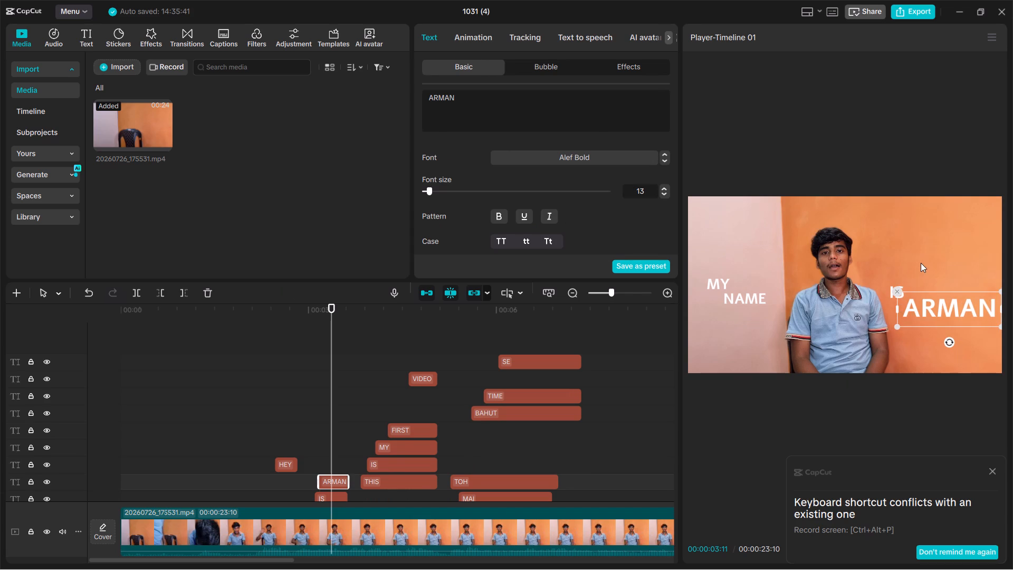
click(921, 263)
click(934, 309)
drag(934, 309, 926, 311)
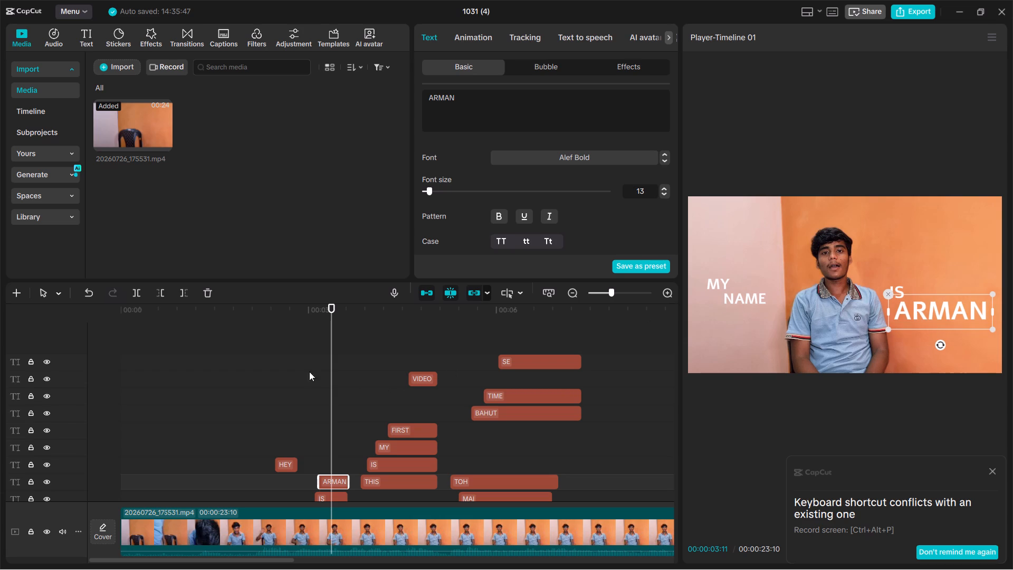
Play back the MY NAME IS ARMAN captions to check the layout on both walls.
click(295, 372)
key(space)
key(space)
key(space)
key(space)
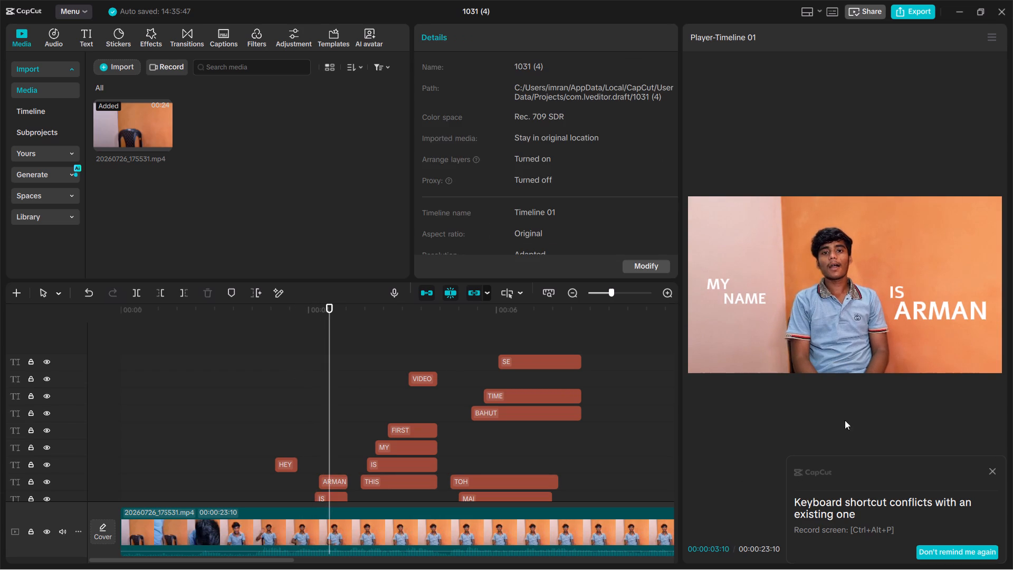
Set the ARMAN caption's font size to 11 and reposition it just beneath IS.
click(916, 302)
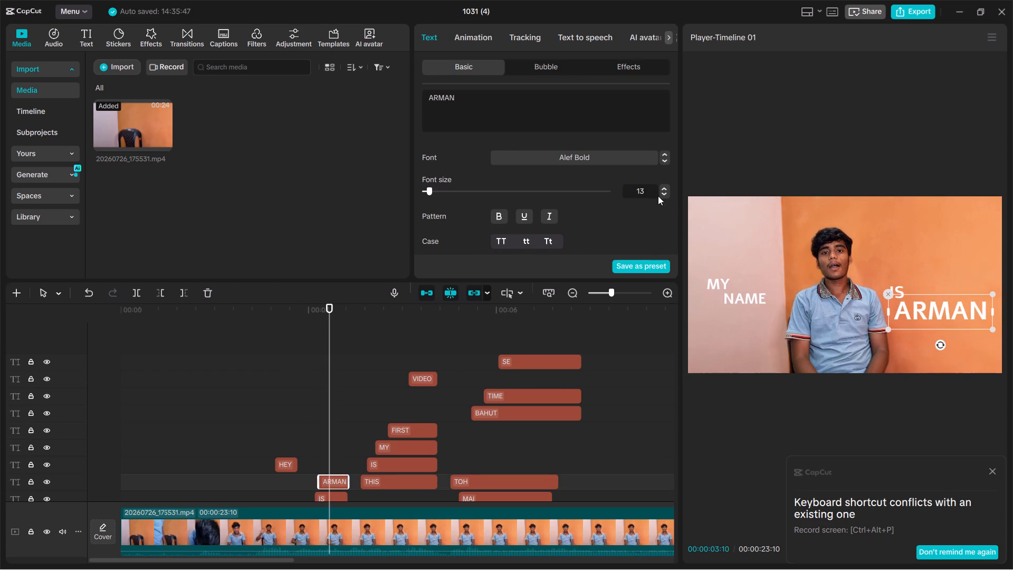
click(667, 194)
click(667, 194)
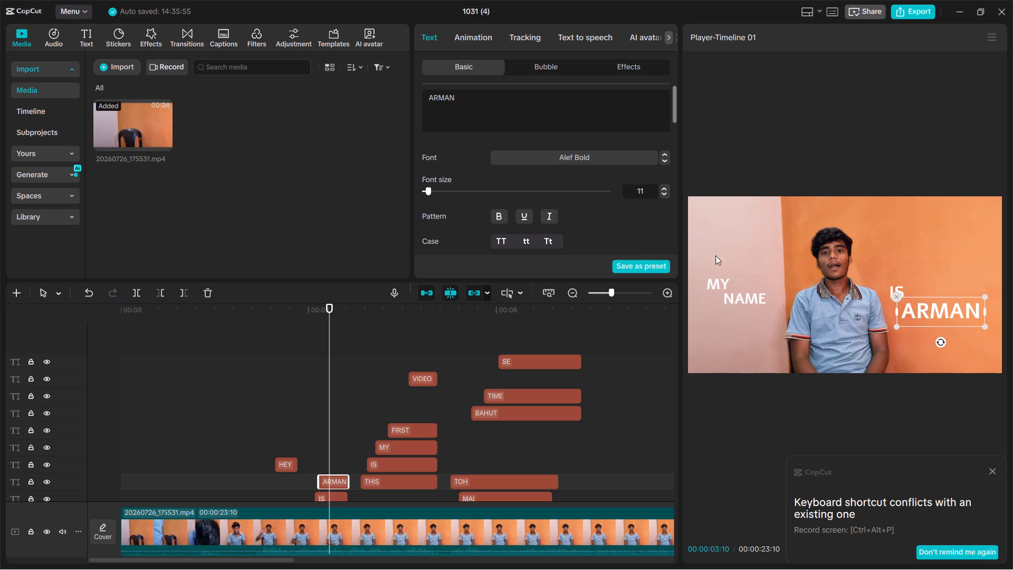
click(923, 318)
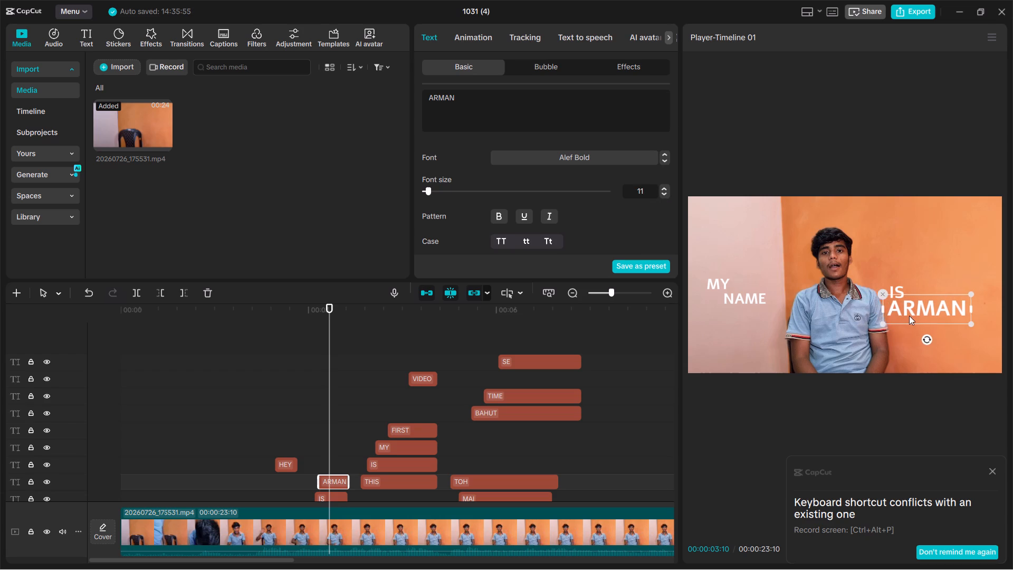
Play back from MY NAME IS ARMAN into the THIS IS MY captions to check them.
key(space)
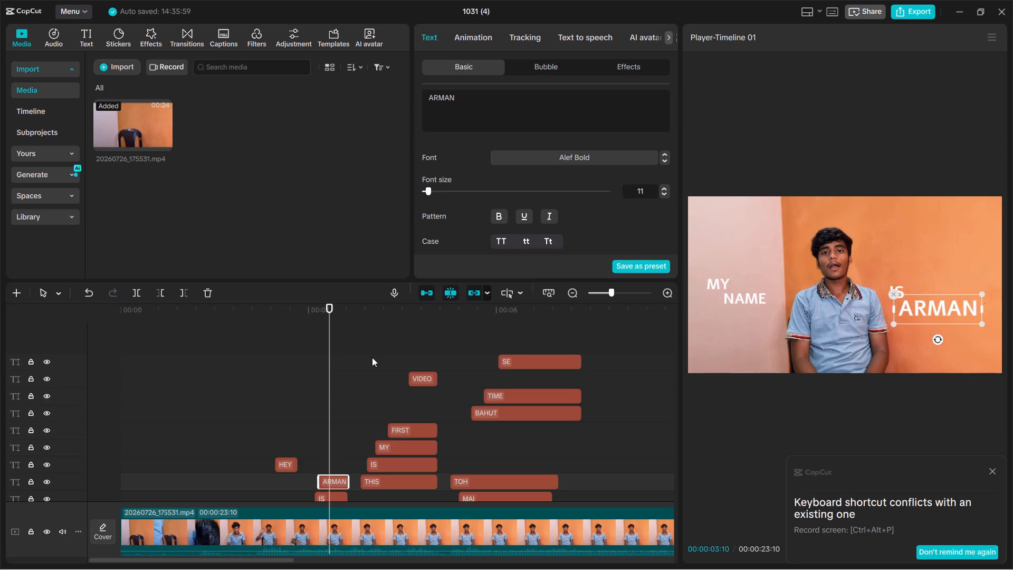
key(space)
key(space)
key(space)
key(space)
key(space)
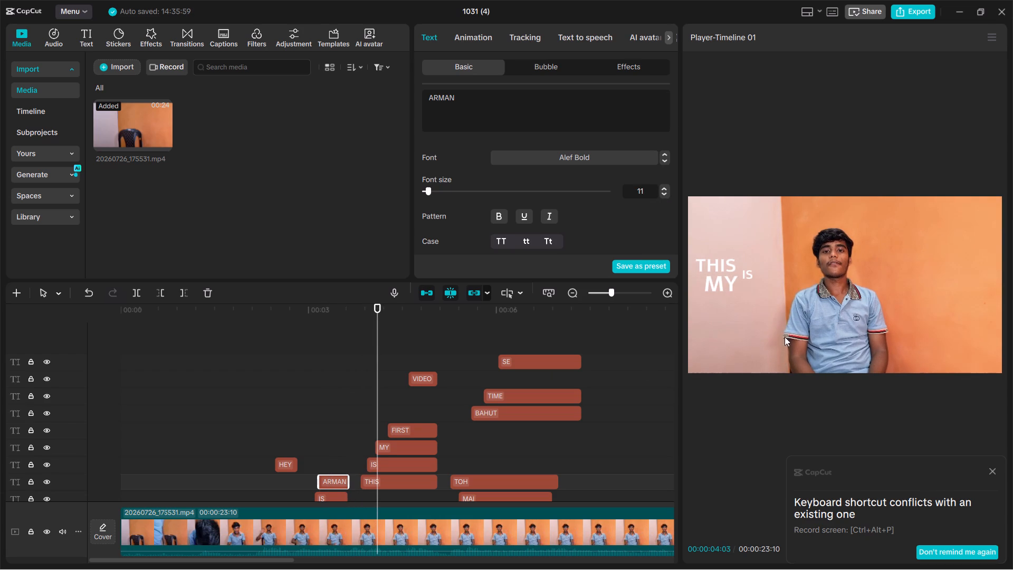
Move MY and IS aside onto the speaker and set the THIS caption's font size to 8.
drag(725, 292, 838, 263)
drag(748, 279, 761, 279)
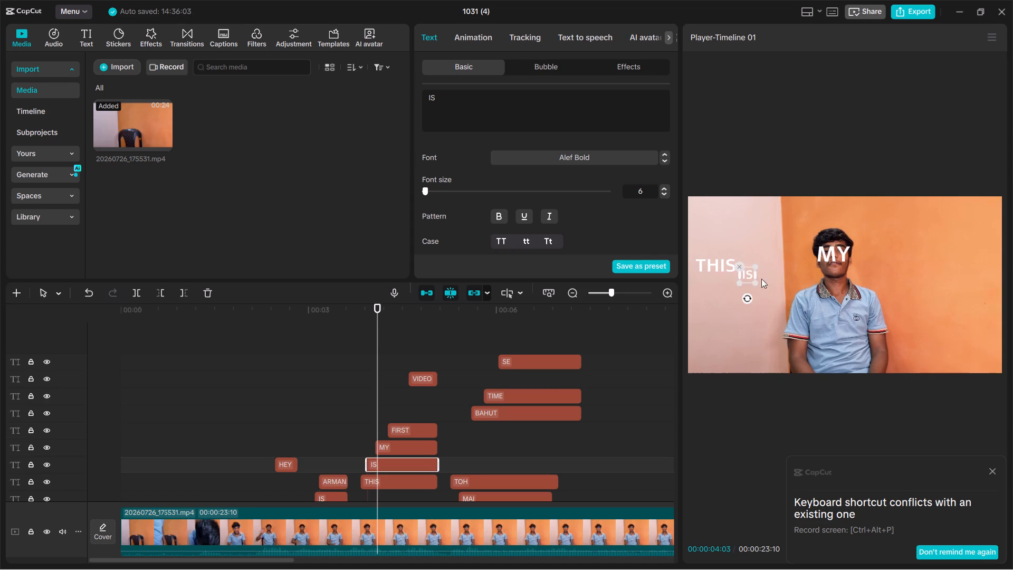
drag(761, 279, 831, 279)
click(709, 274)
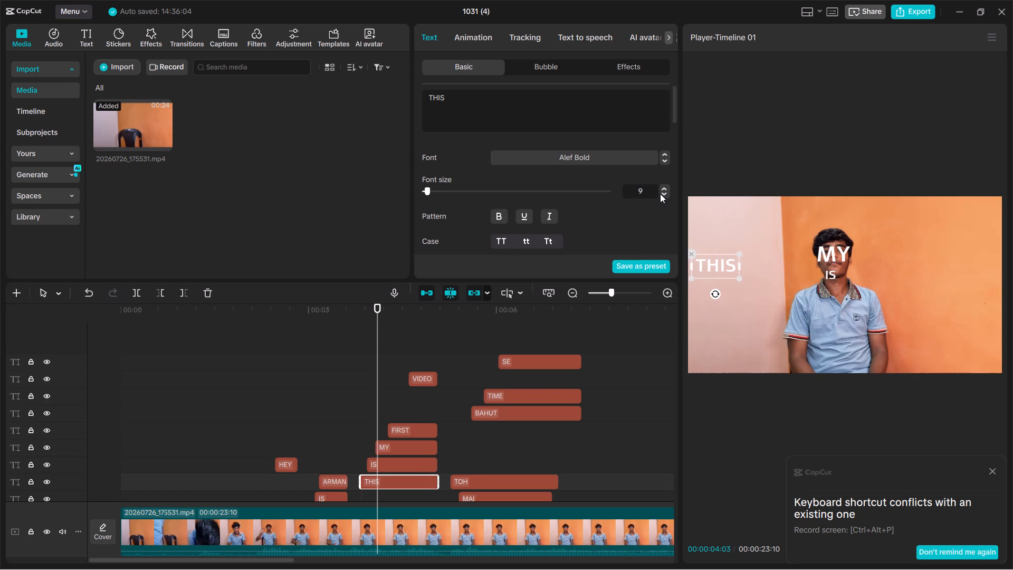
click(660, 194)
click(715, 260)
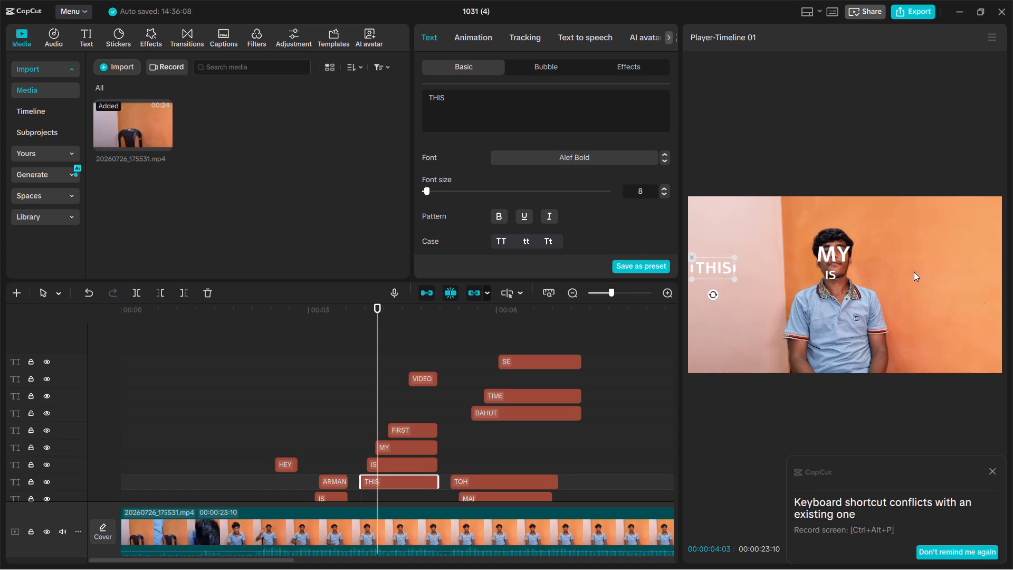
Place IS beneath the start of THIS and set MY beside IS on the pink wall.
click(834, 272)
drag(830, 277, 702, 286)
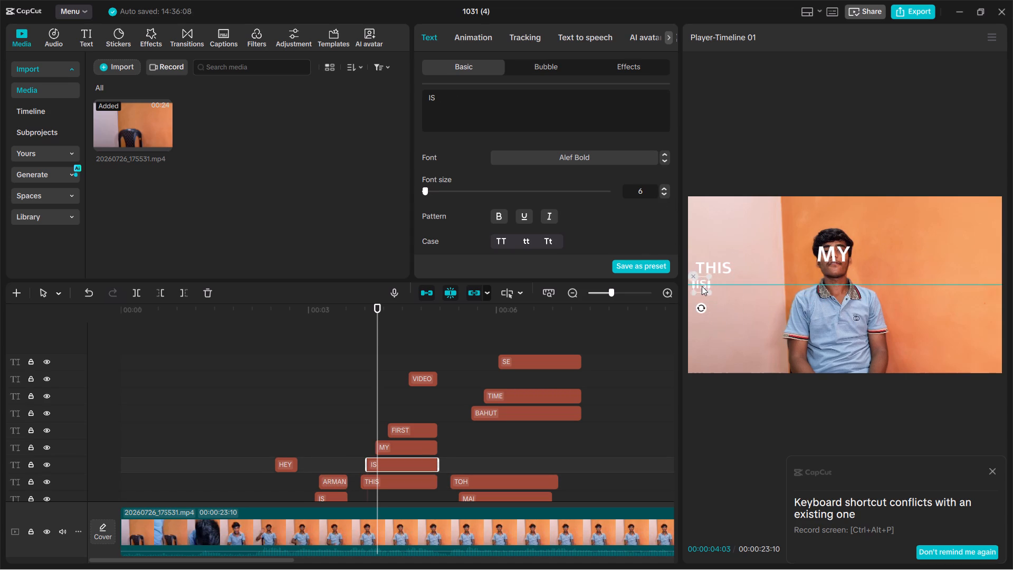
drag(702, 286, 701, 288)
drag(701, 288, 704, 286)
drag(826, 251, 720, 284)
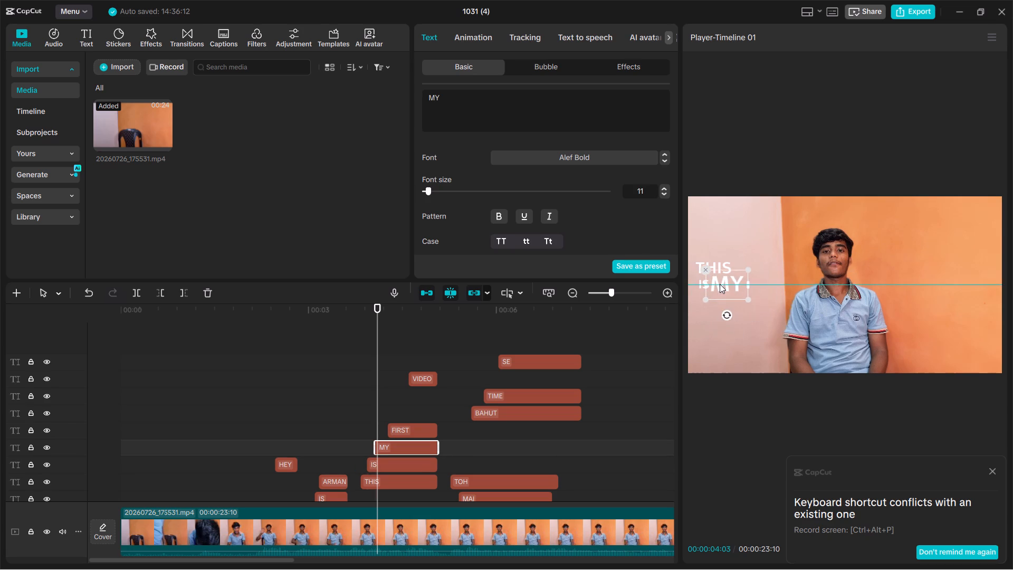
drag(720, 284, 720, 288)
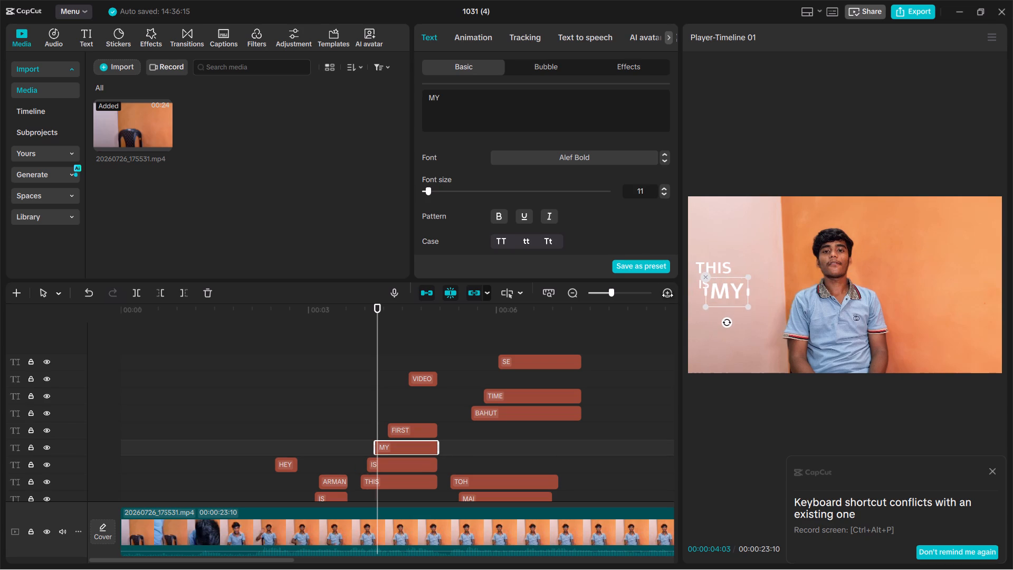
Play on until FIRST appears and move it onto the orange wall beside the speaker at neck height.
key(space)
key(space)
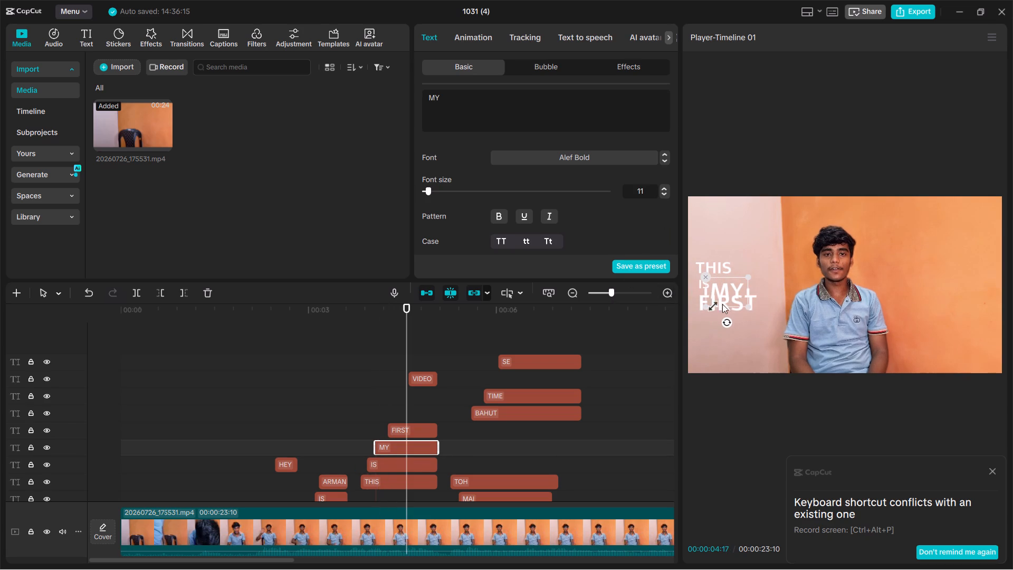
click(752, 307)
click(754, 292)
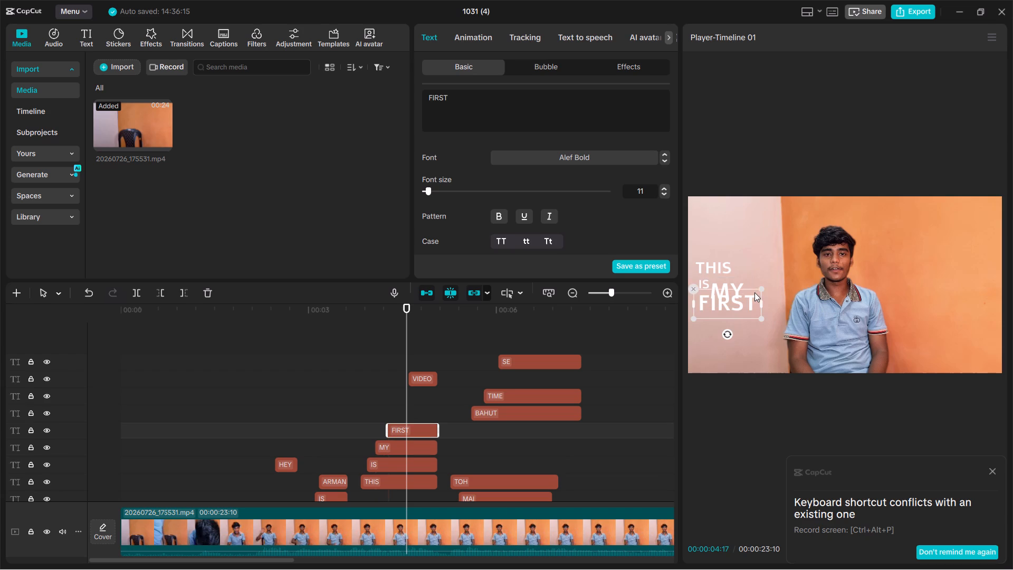
drag(750, 311, 773, 316)
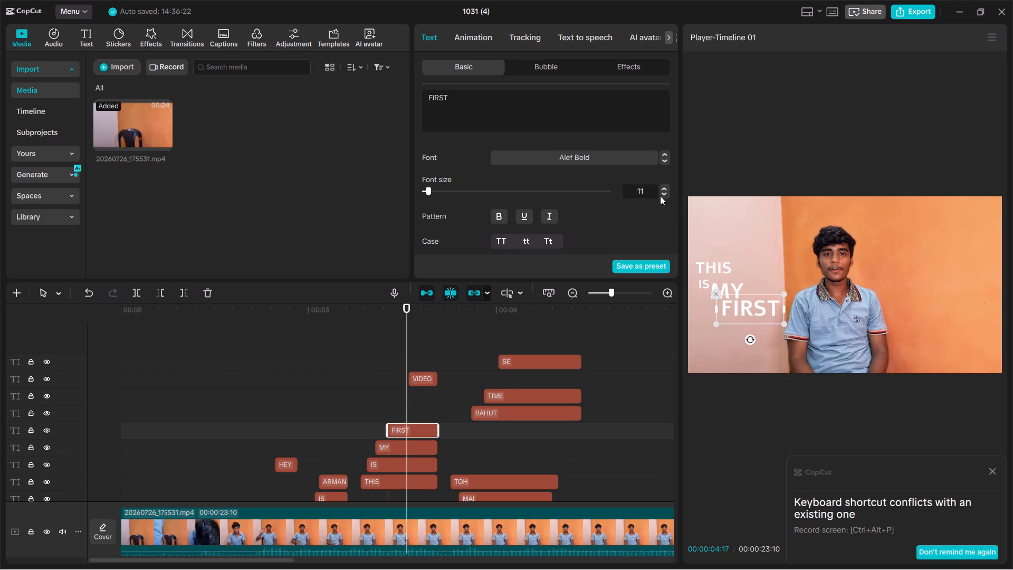
drag(746, 309, 877, 309)
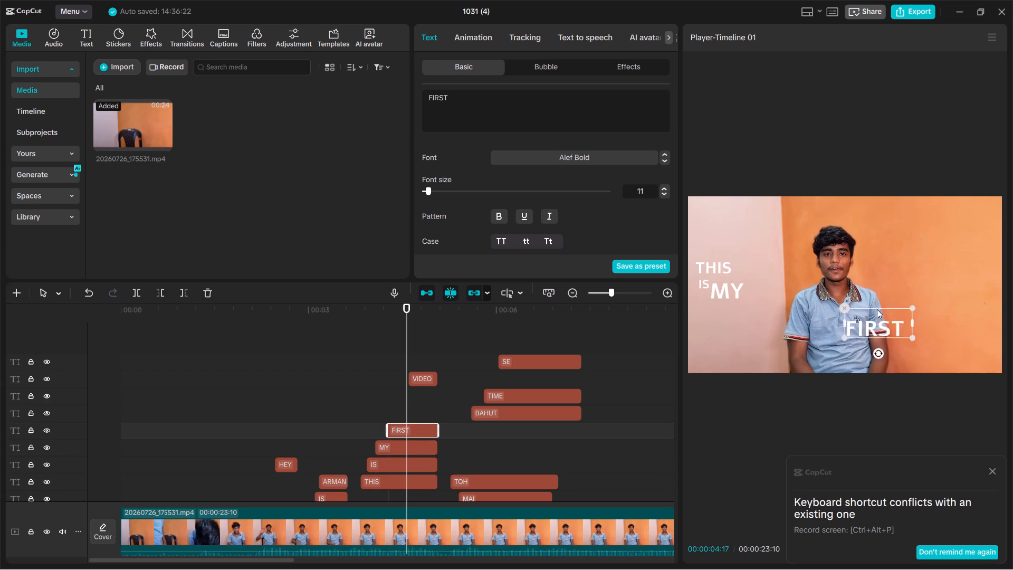
drag(877, 309, 898, 284)
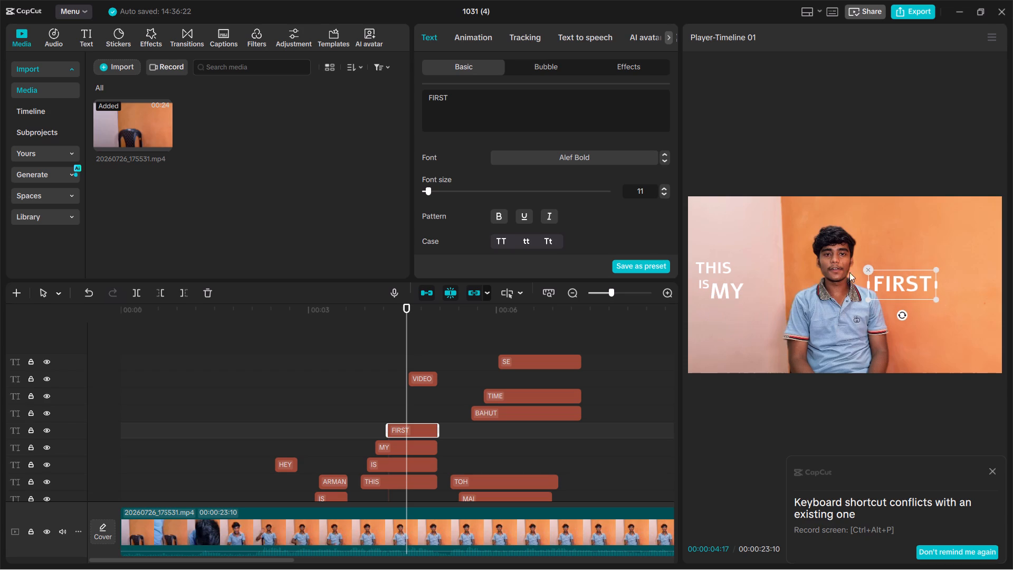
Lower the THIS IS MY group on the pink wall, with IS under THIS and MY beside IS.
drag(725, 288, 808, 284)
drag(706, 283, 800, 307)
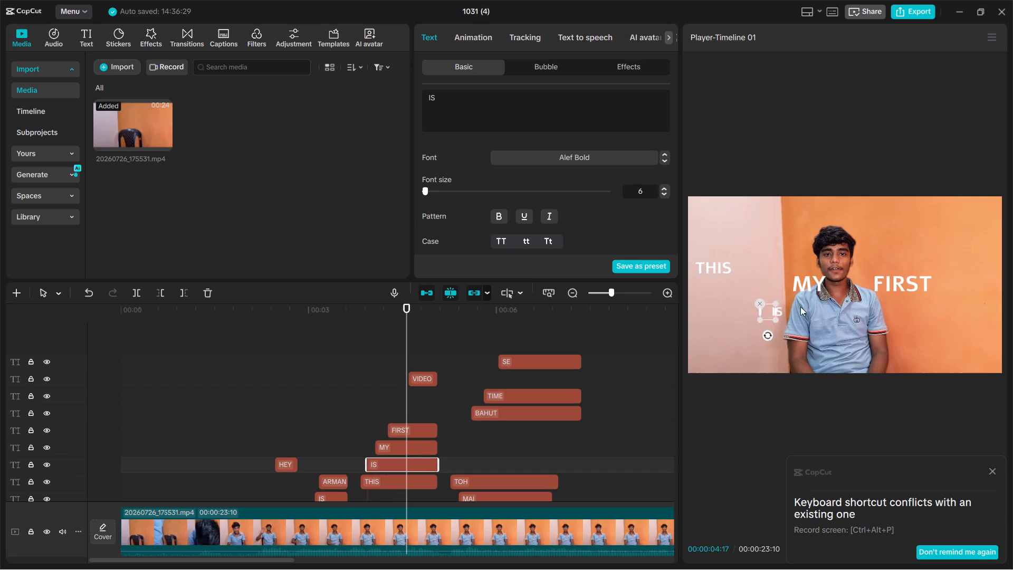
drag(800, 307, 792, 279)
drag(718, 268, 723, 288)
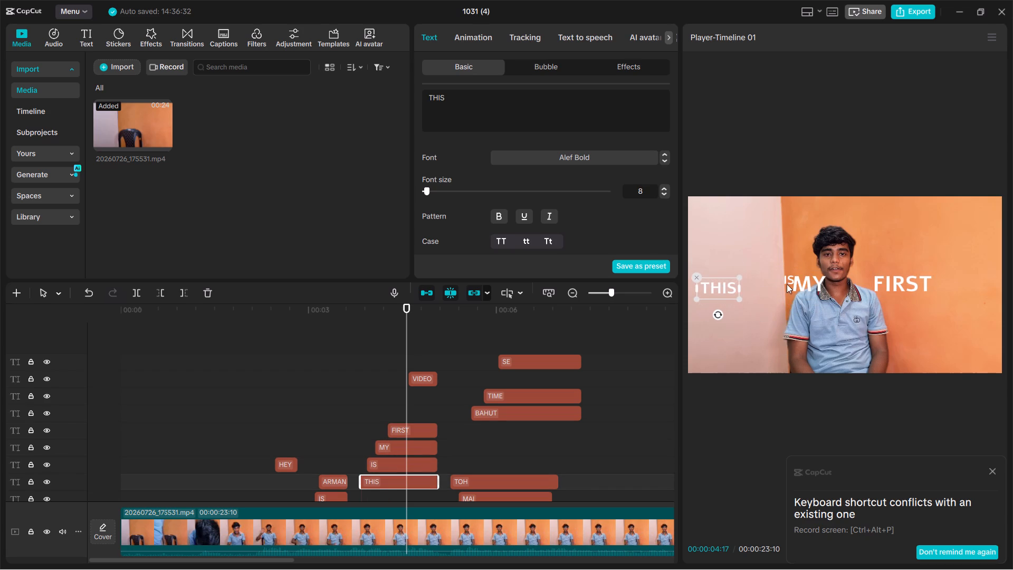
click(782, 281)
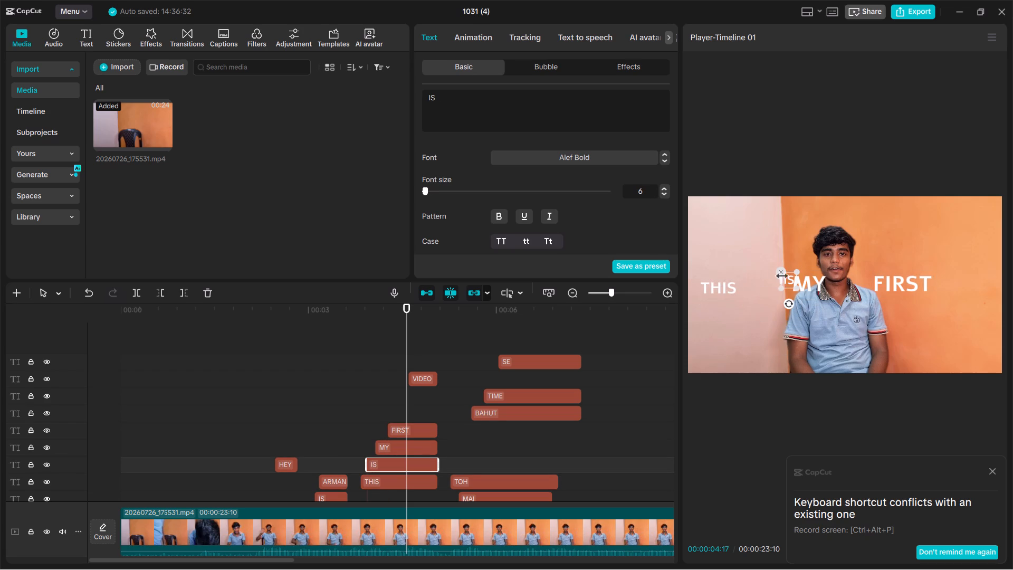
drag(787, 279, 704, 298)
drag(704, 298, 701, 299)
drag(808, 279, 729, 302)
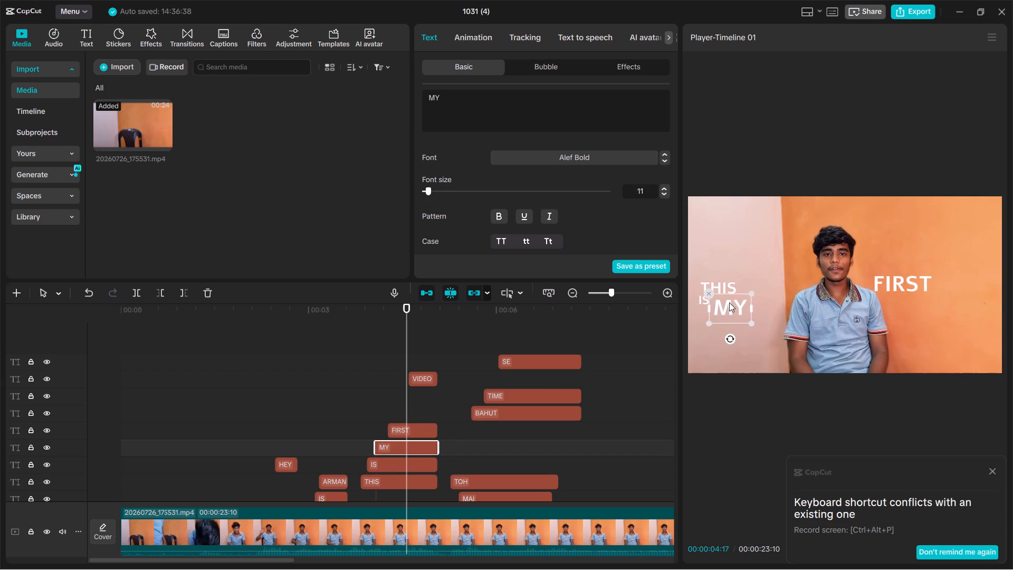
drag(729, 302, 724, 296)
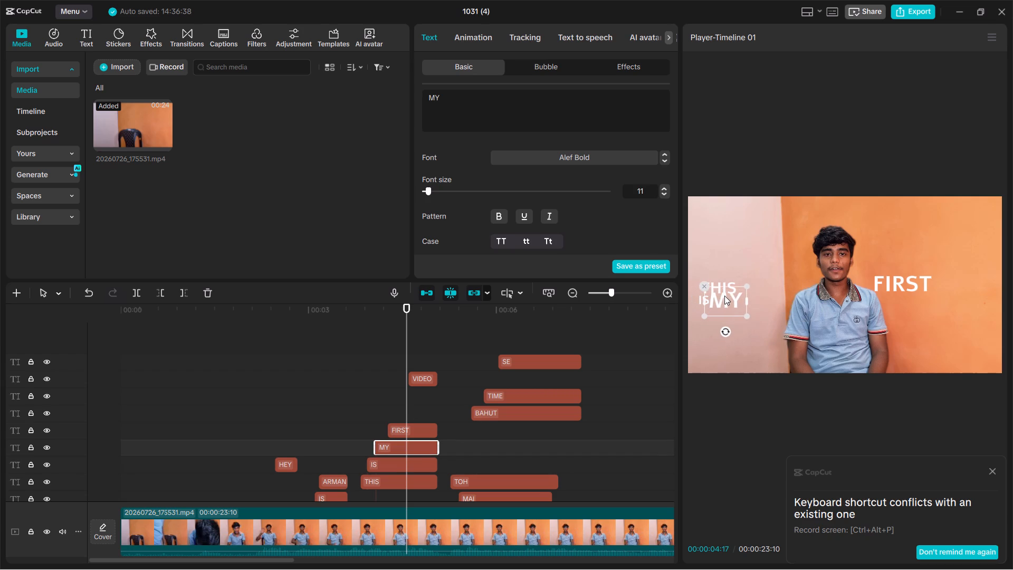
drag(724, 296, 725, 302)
Play back the THIS IS MY FIRST VIDEO captions to check the new arrangement.
key(space)
key(space)
click(344, 376)
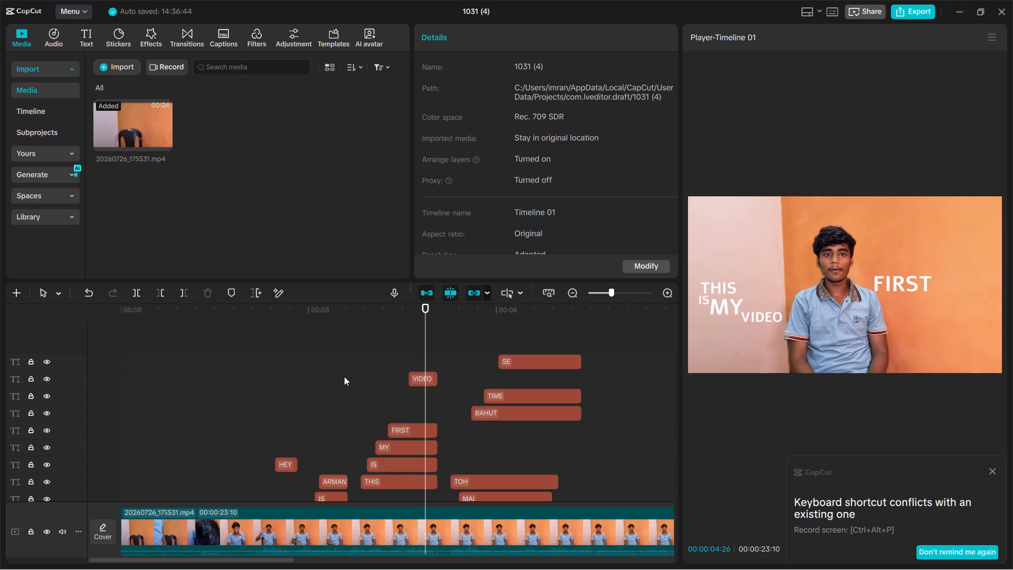
key(space)
key(space)
key(space)
key(space)
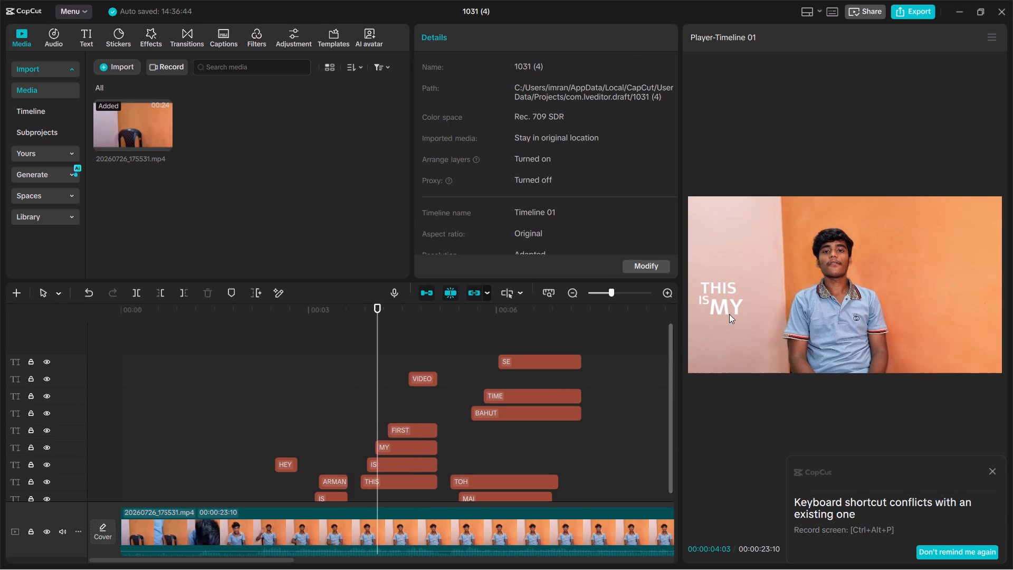
Spread out the pink-wall captions: raise THIS near the frame edge, put IS beneath it, and place MY lower beside the speaker's arm.
drag(729, 314, 801, 335)
drag(727, 288, 729, 274)
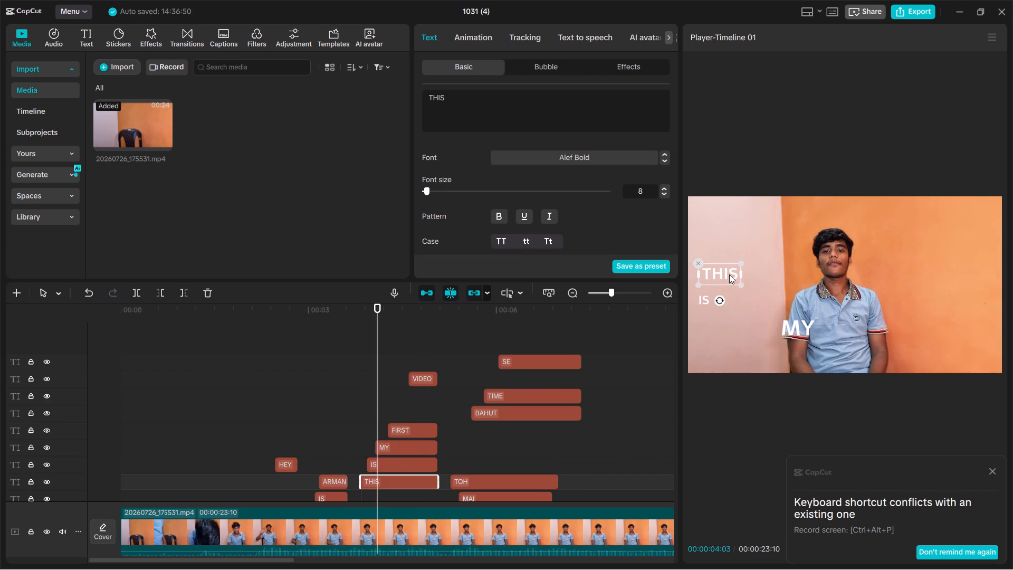
drag(729, 274, 720, 274)
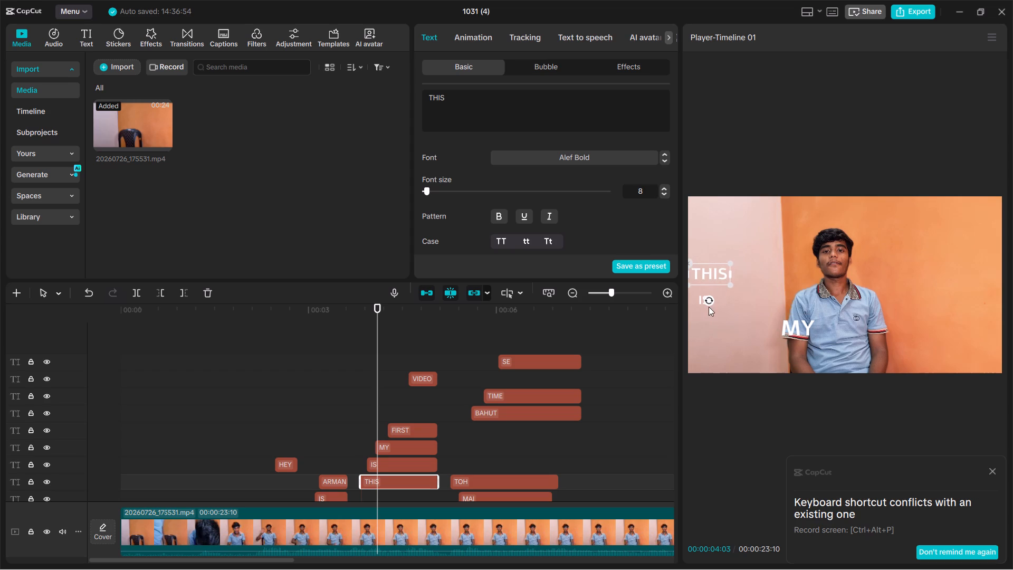
click(702, 302)
click(700, 300)
drag(701, 302, 727, 307)
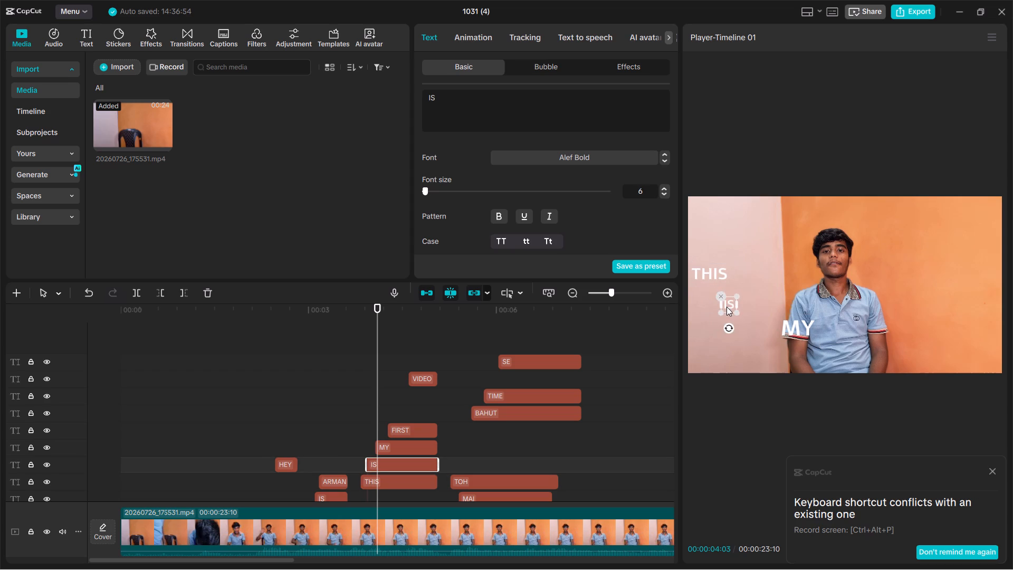
drag(727, 307, 700, 291)
drag(797, 332, 769, 337)
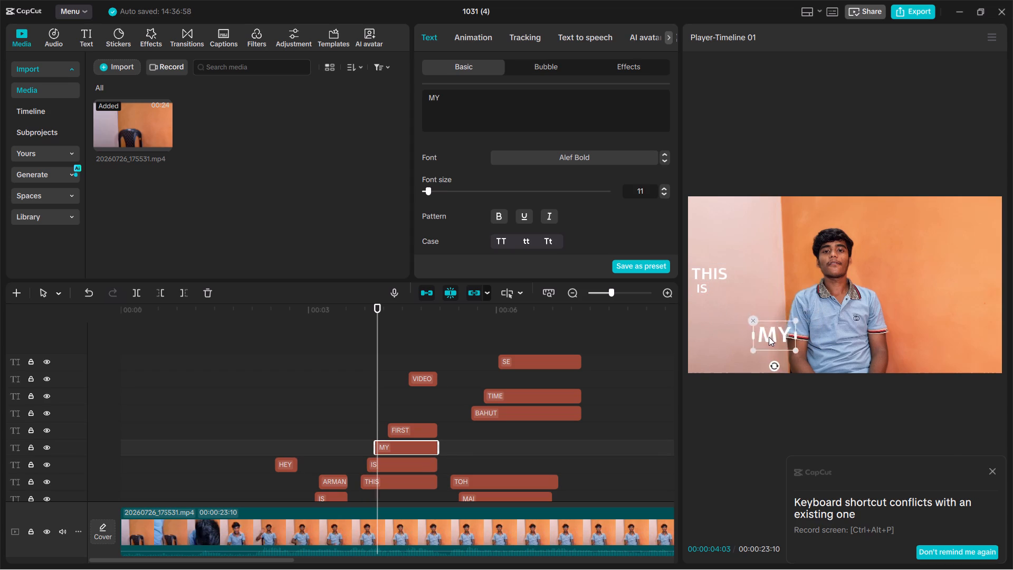
drag(769, 337, 761, 313)
Nudge THIS slightly away from the frame edge and tuck IS closely beneath its first letter.
drag(713, 268, 715, 265)
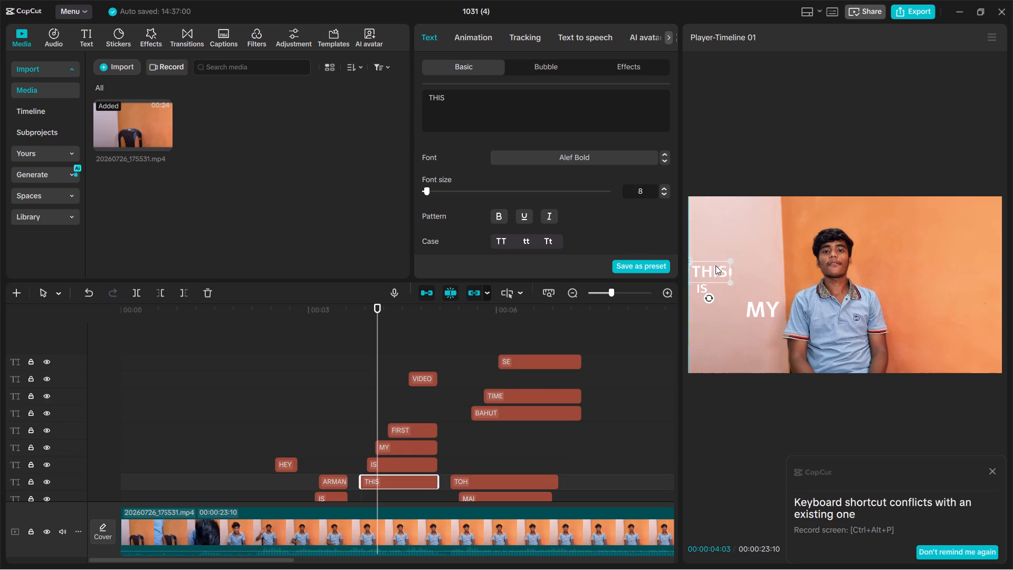
drag(715, 265, 724, 267)
drag(724, 267, 718, 267)
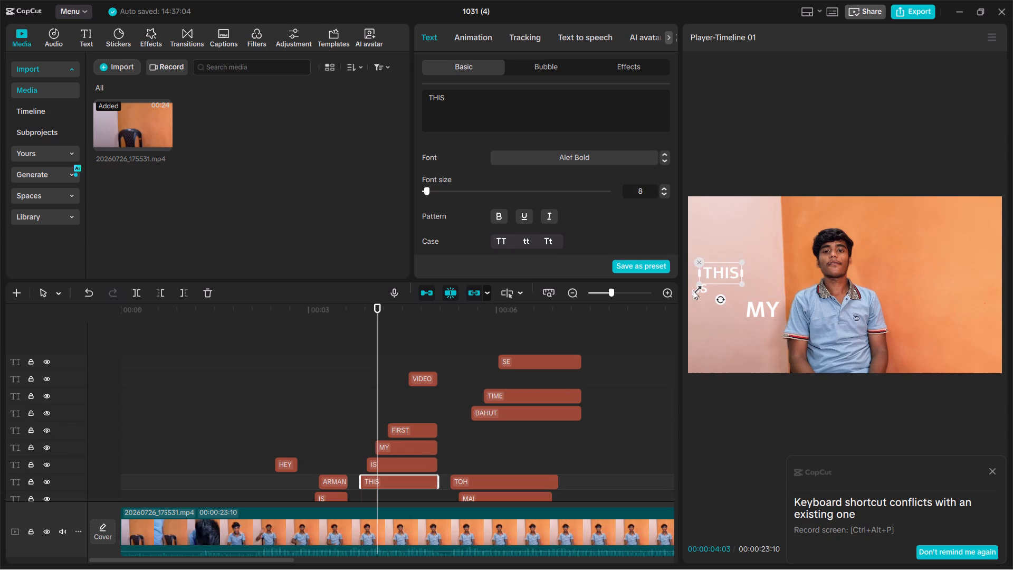
drag(708, 291, 715, 297)
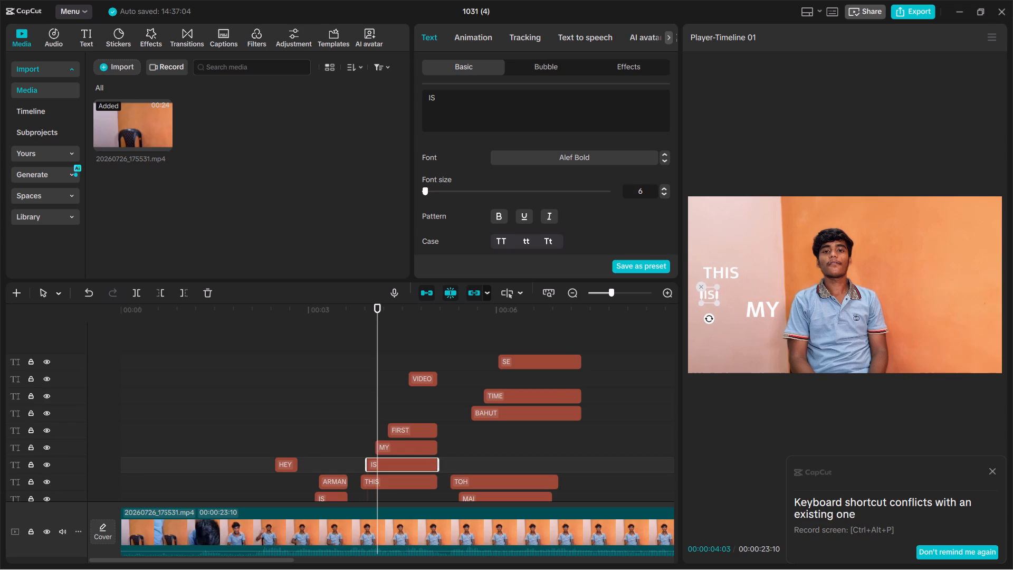
drag(715, 297, 718, 291)
drag(718, 291, 715, 288)
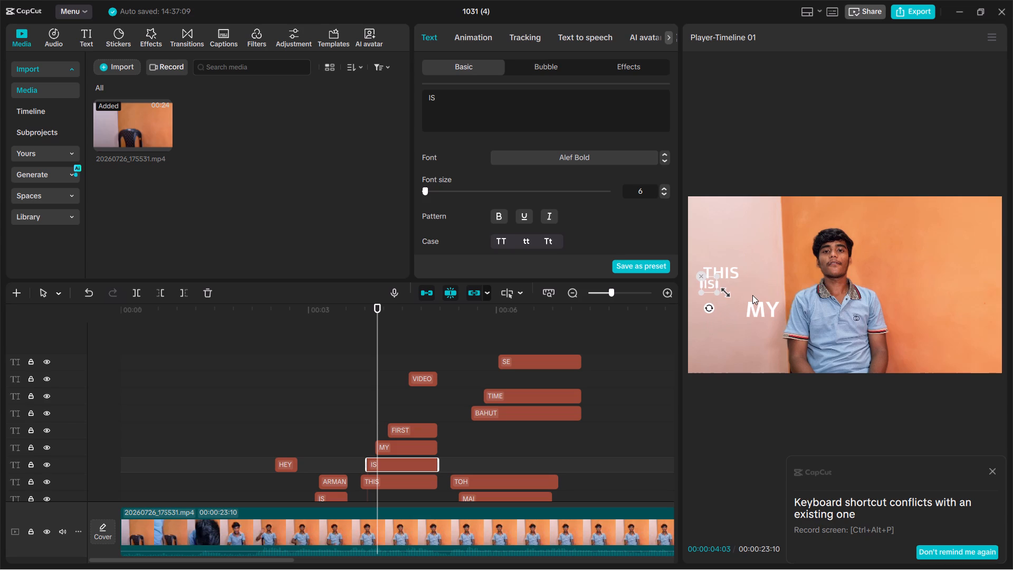
Move MY up the pink wall so it sits beside IS, just beneath THIS.
click(752, 318)
drag(762, 307, 720, 286)
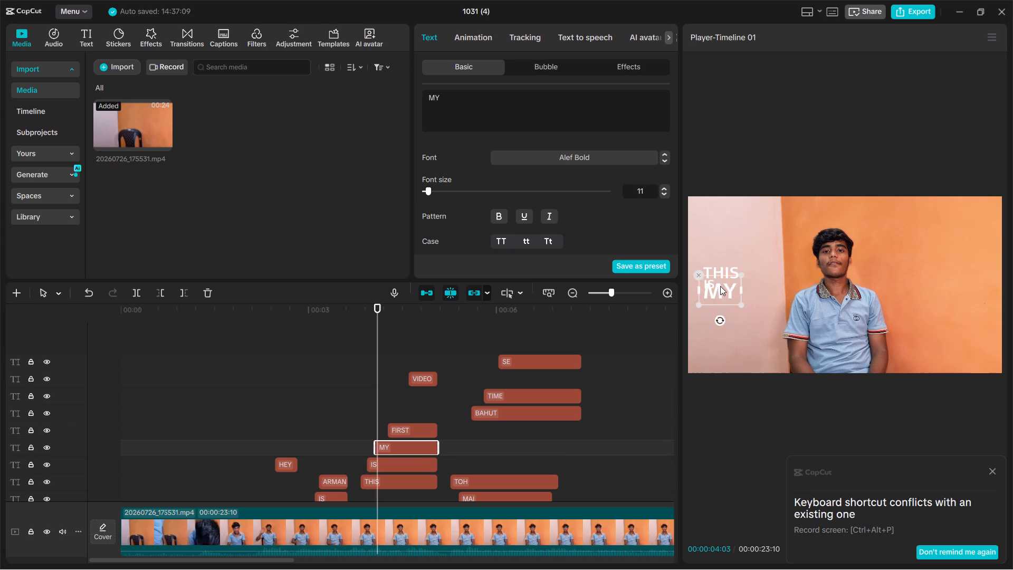
drag(720, 286, 734, 288)
click(761, 336)
click(727, 293)
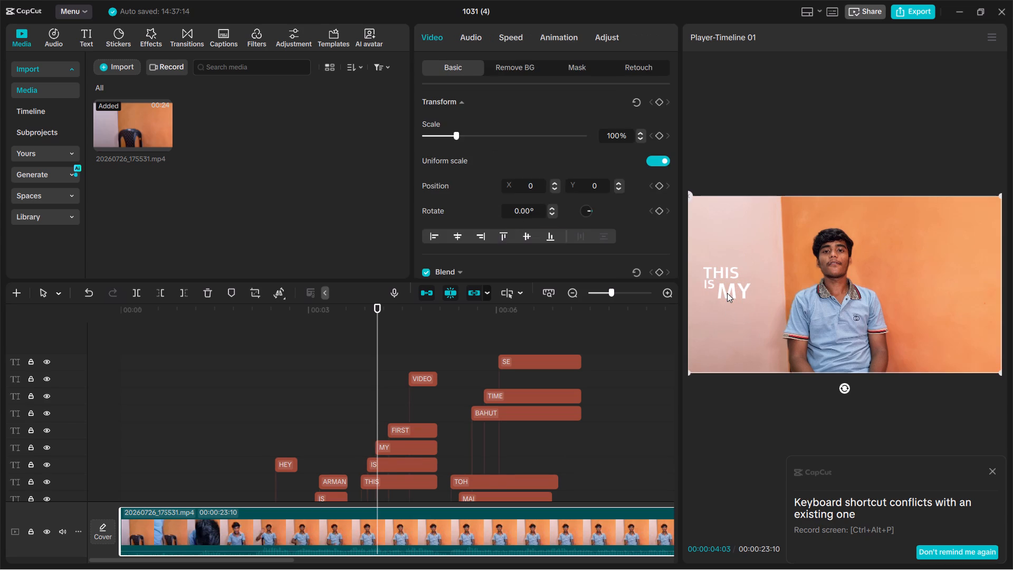
Set the IS caption's font size to 7 and fit it beneath THIS, shifting MY farther along beside it.
click(706, 283)
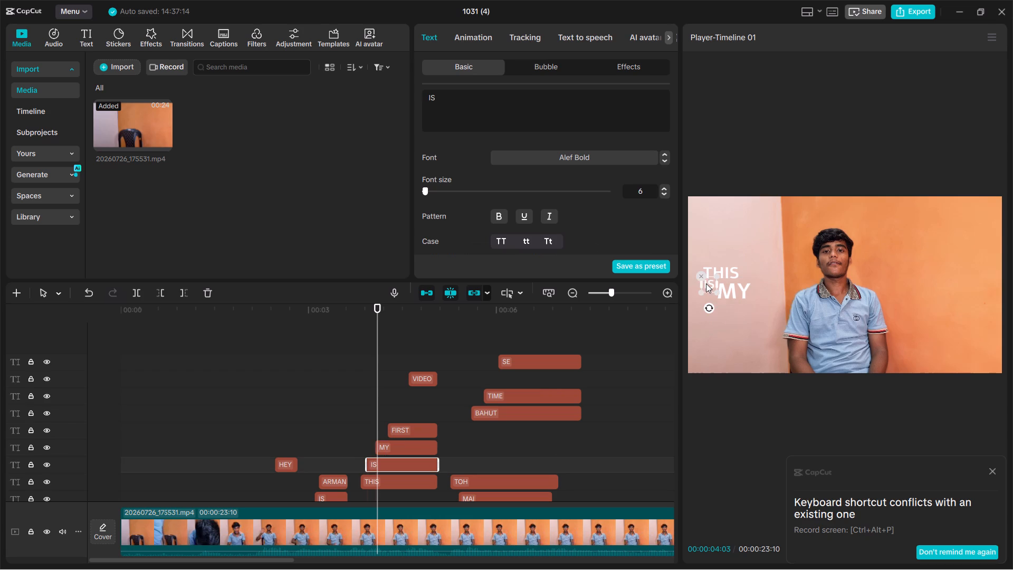
click(667, 187)
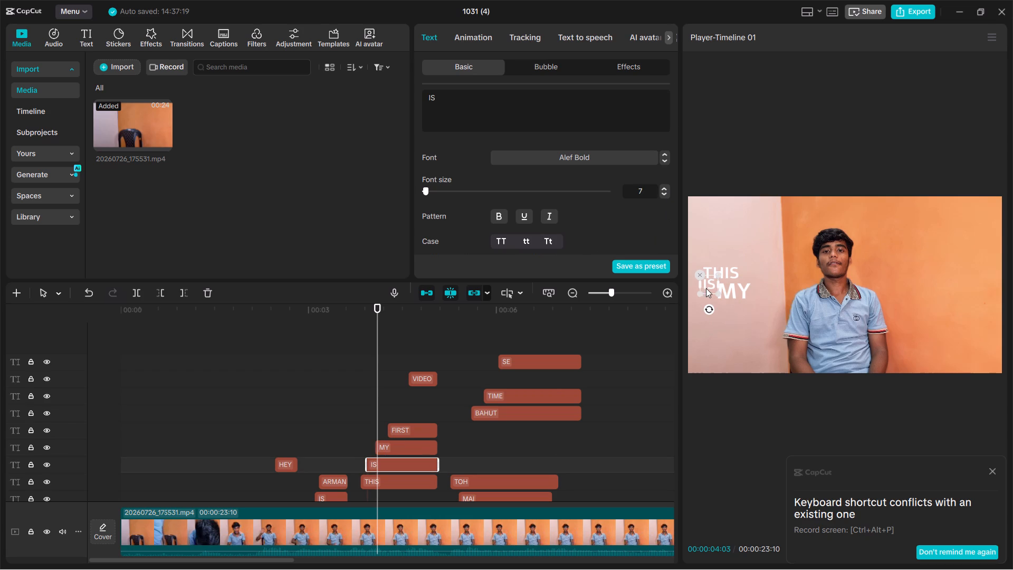
click(706, 288)
drag(734, 286, 741, 281)
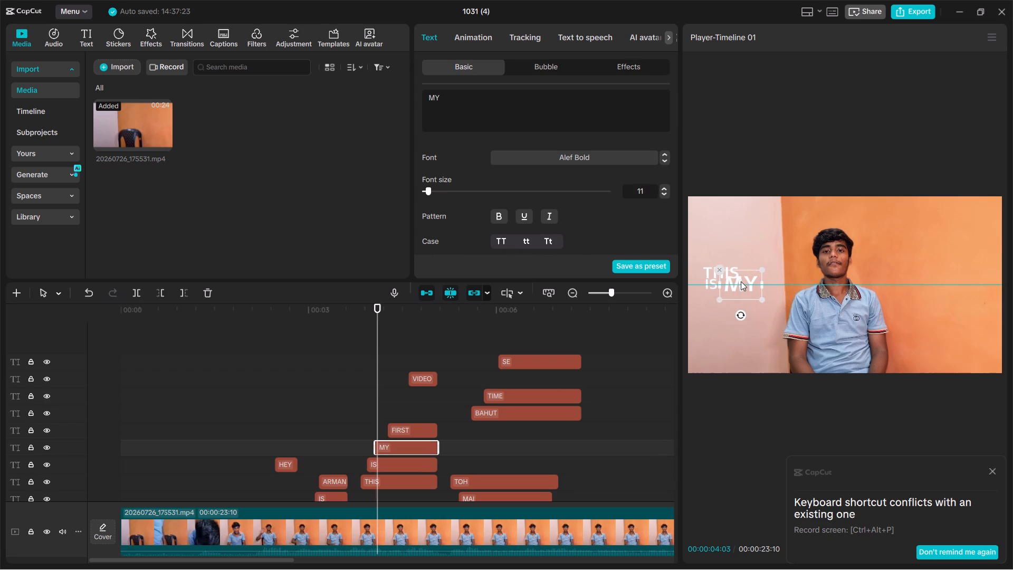
drag(741, 281, 745, 284)
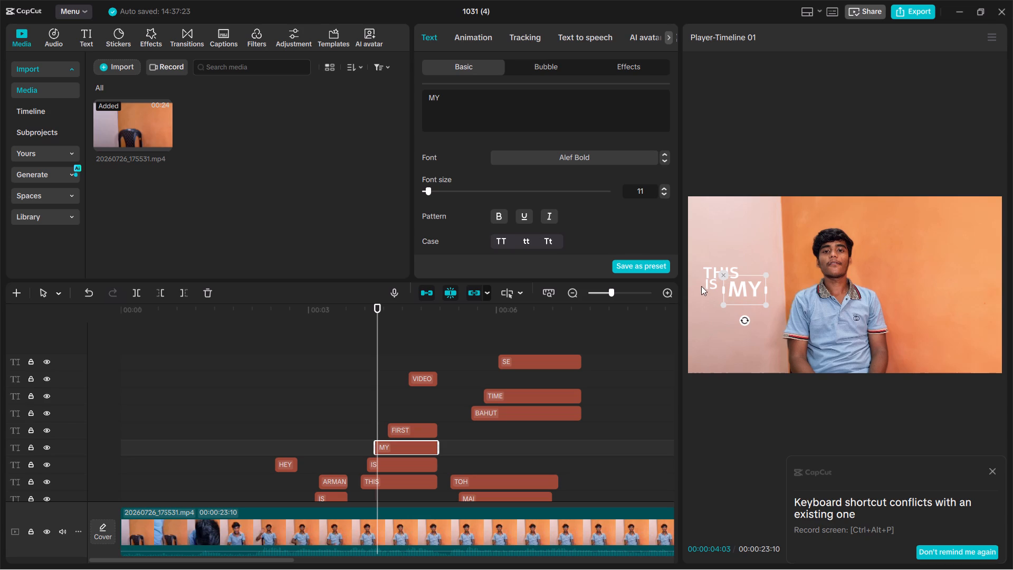
drag(711, 283, 715, 290)
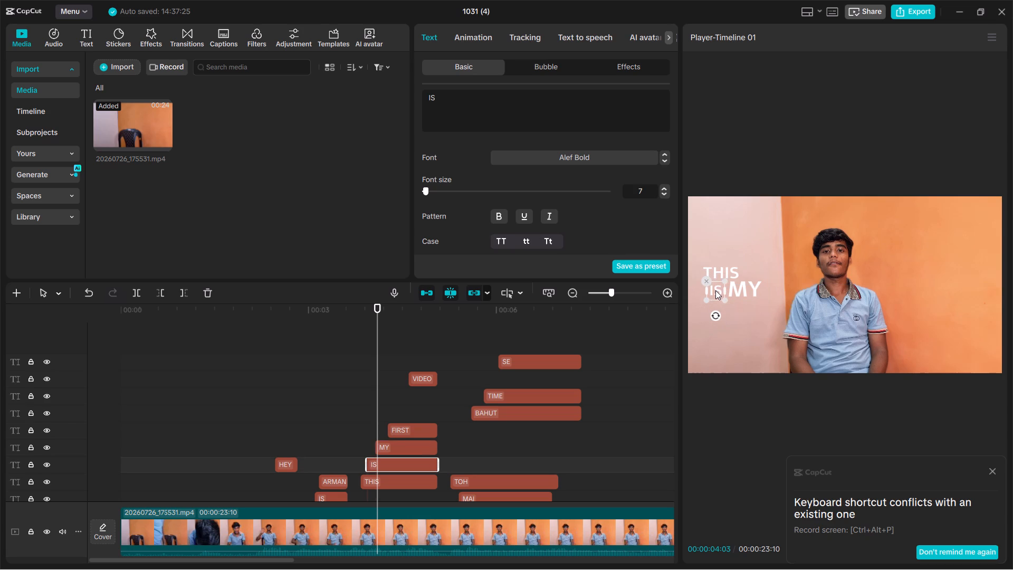
drag(715, 290, 718, 288)
Place MY slightly lower than IS and close beside it, and reduce its font size by one step.
click(750, 313)
click(743, 288)
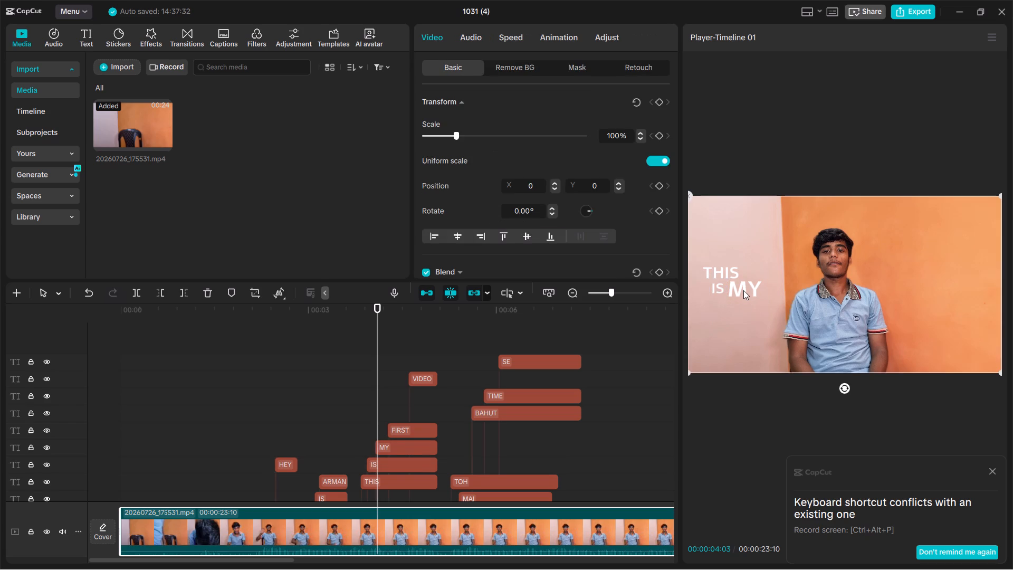
click(743, 290)
drag(741, 288, 730, 295)
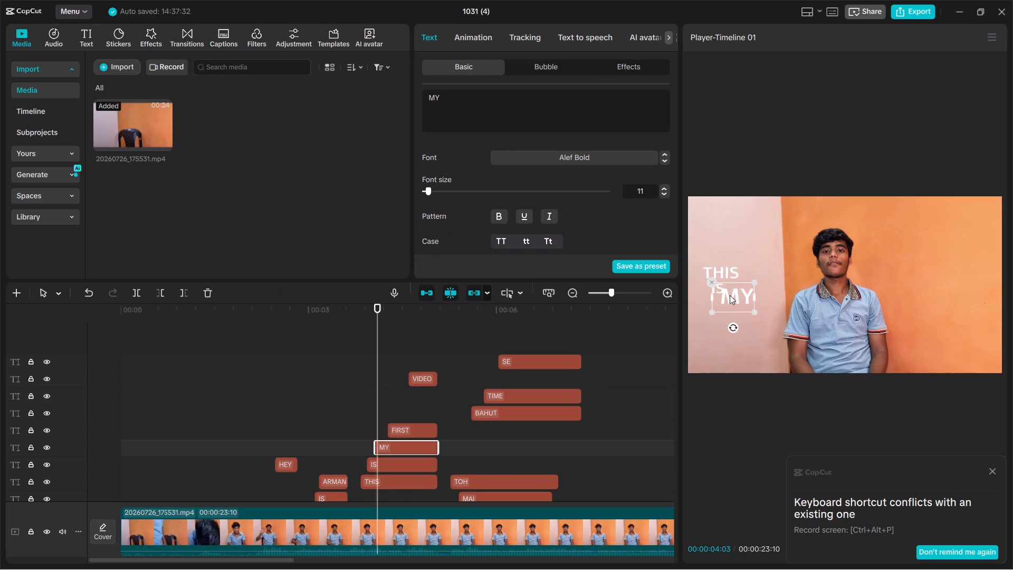
drag(730, 295, 737, 295)
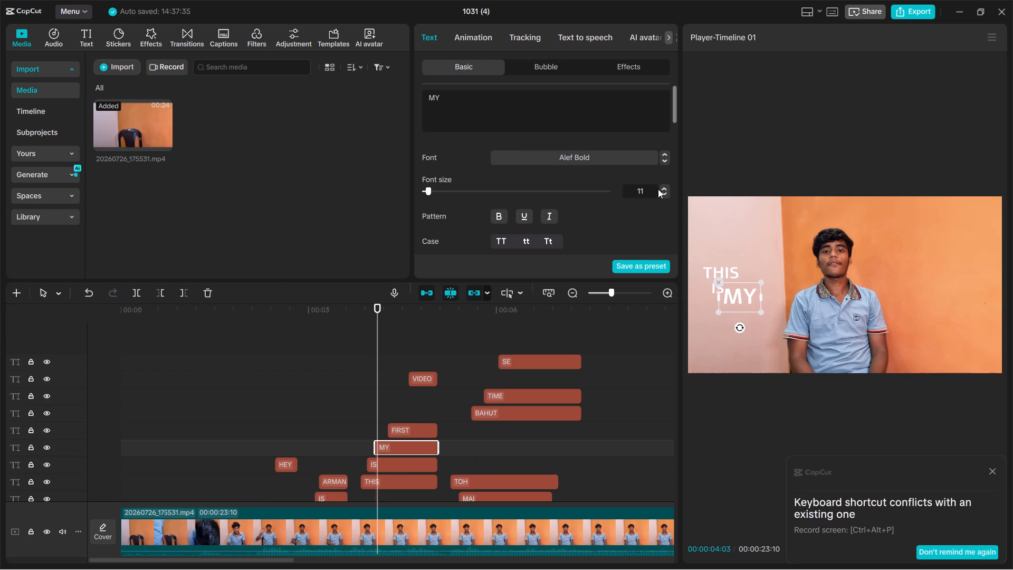
click(665, 196)
Play back the THIS IS MY captions through to FIRST to check the staggered arrangement.
click(337, 353)
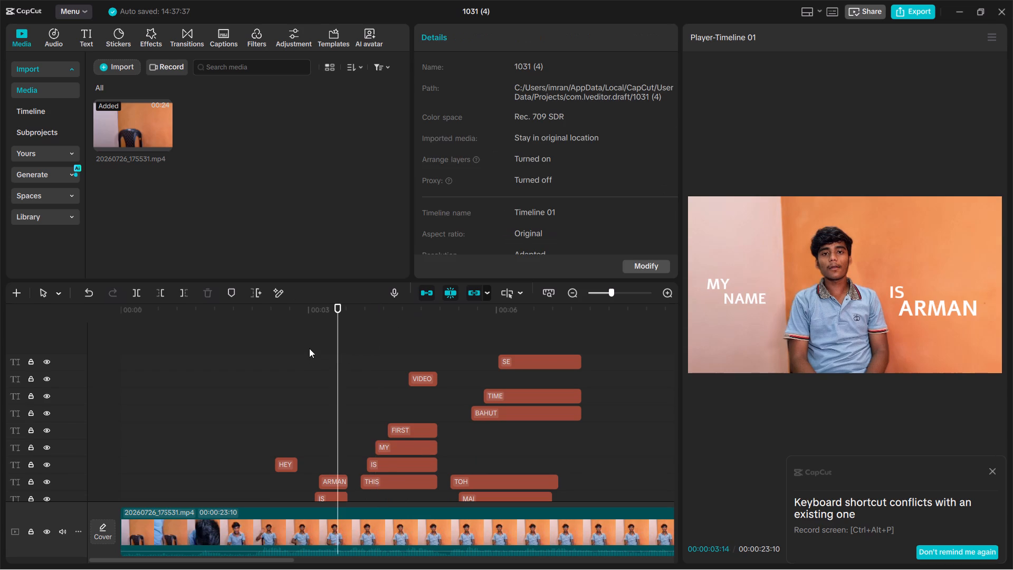
key(space)
key(space)
key(space)
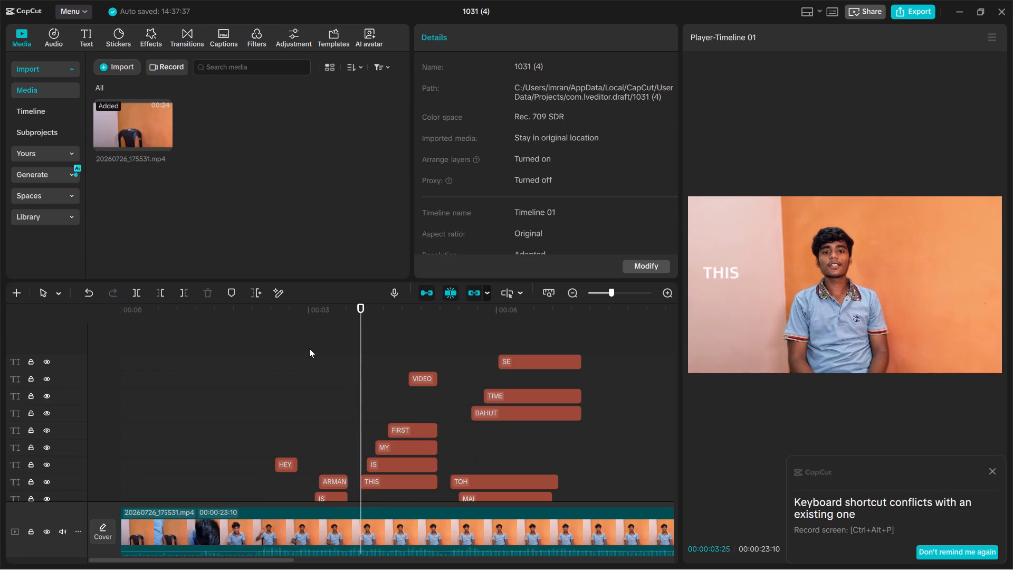
key(space)
key(space)
key(space)
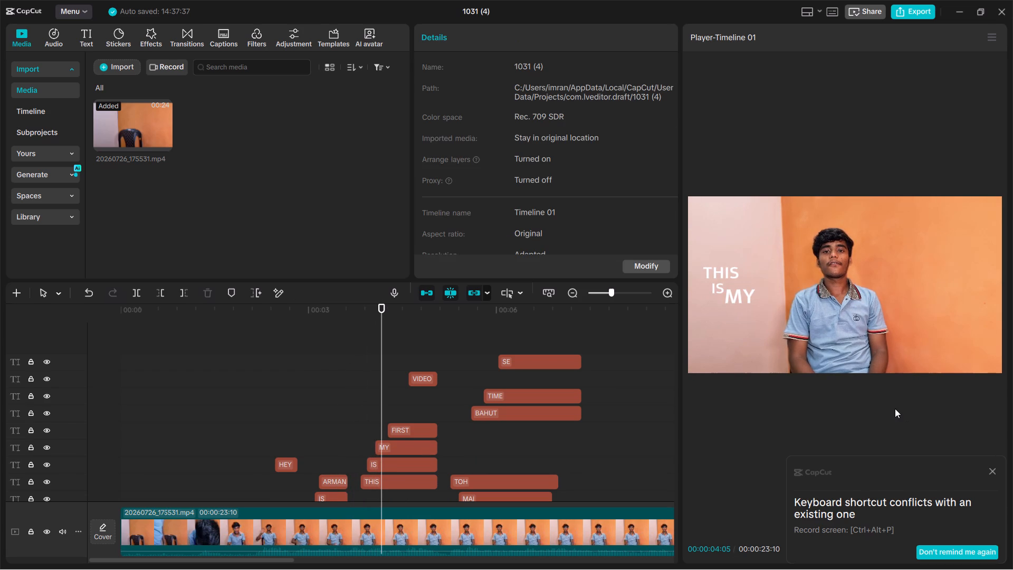
key(space)
key(space)
Set the FIRST caption's font size to 8 and move it to the pink wall beneath IS, near the frame edge.
click(920, 288)
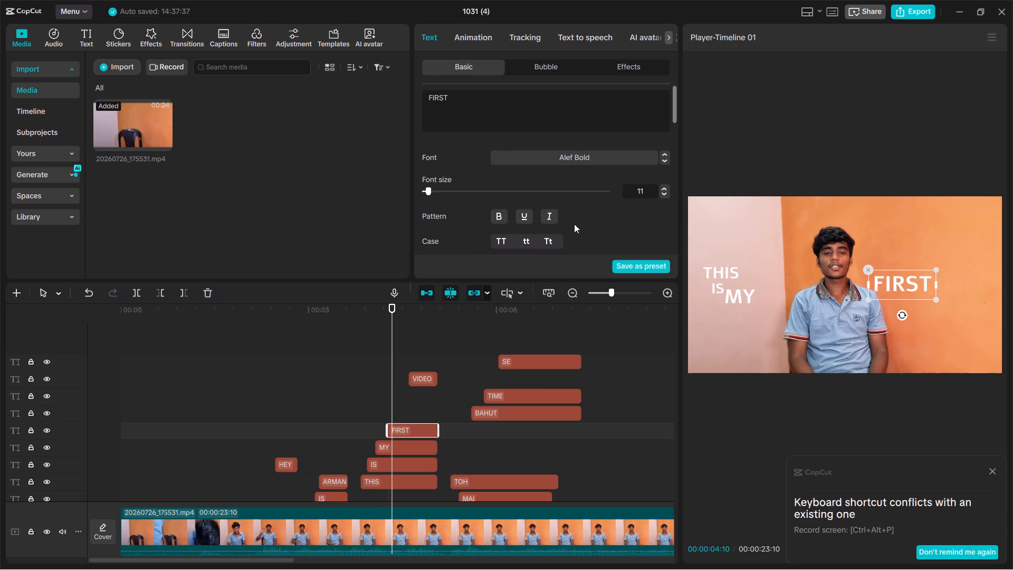
double_click(664, 194)
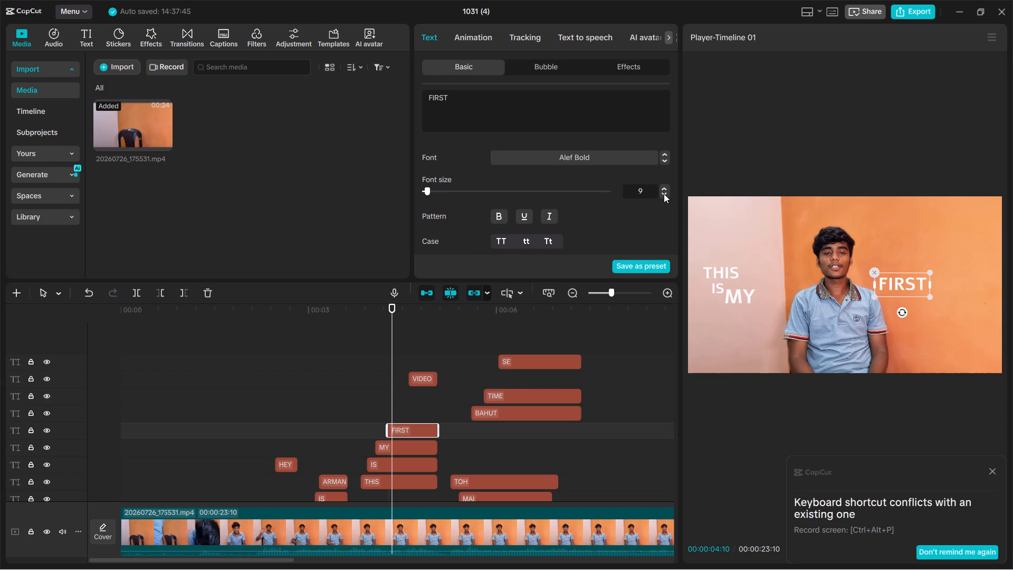
click(664, 194)
drag(906, 288, 754, 335)
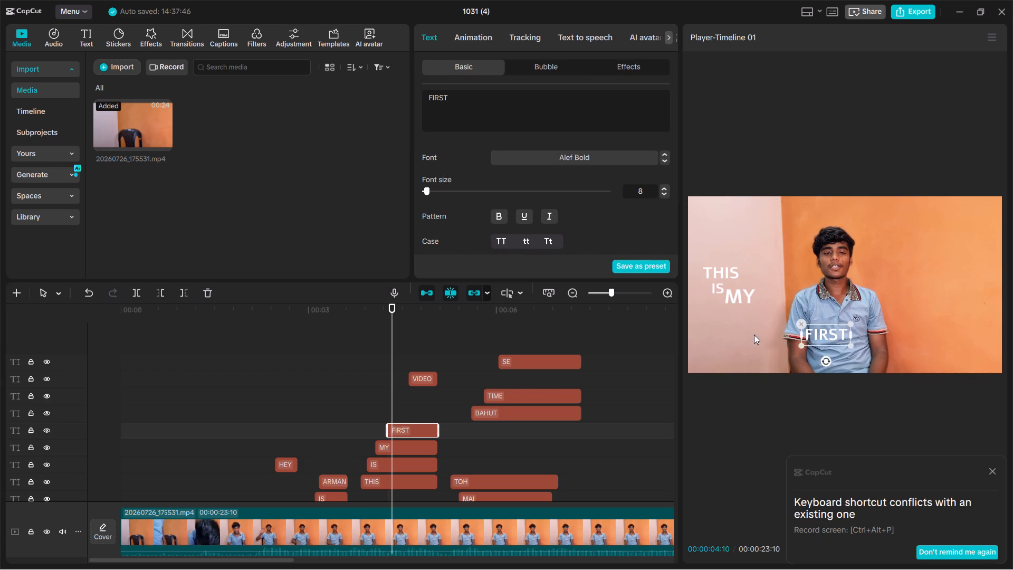
drag(754, 335, 721, 318)
Place VIDEO on the pink wall below FIRST, offset toward the speaker, and set its font size to 8.
key(space)
key(space)
key(space)
key(space)
click(770, 313)
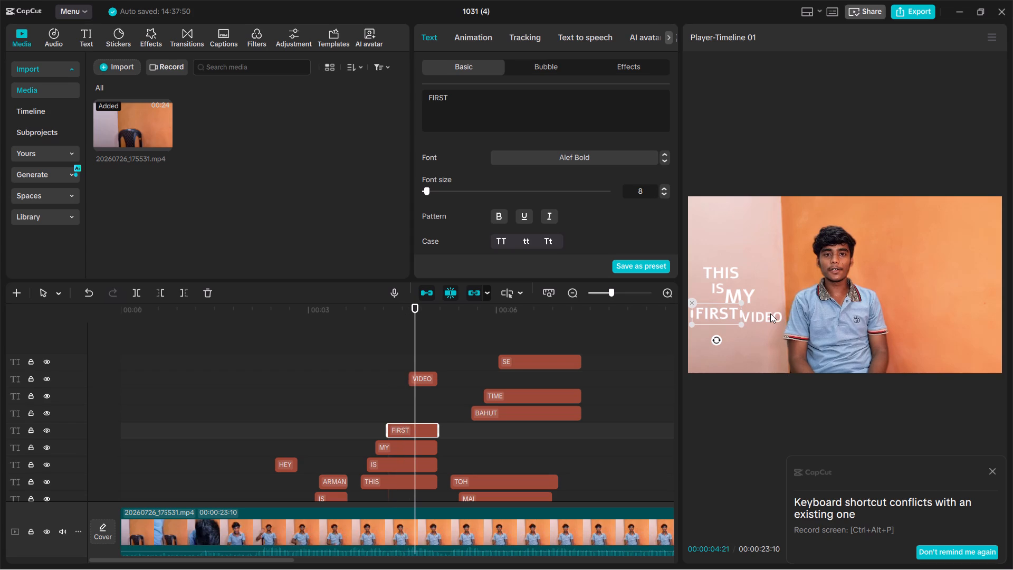
drag(766, 320, 747, 327)
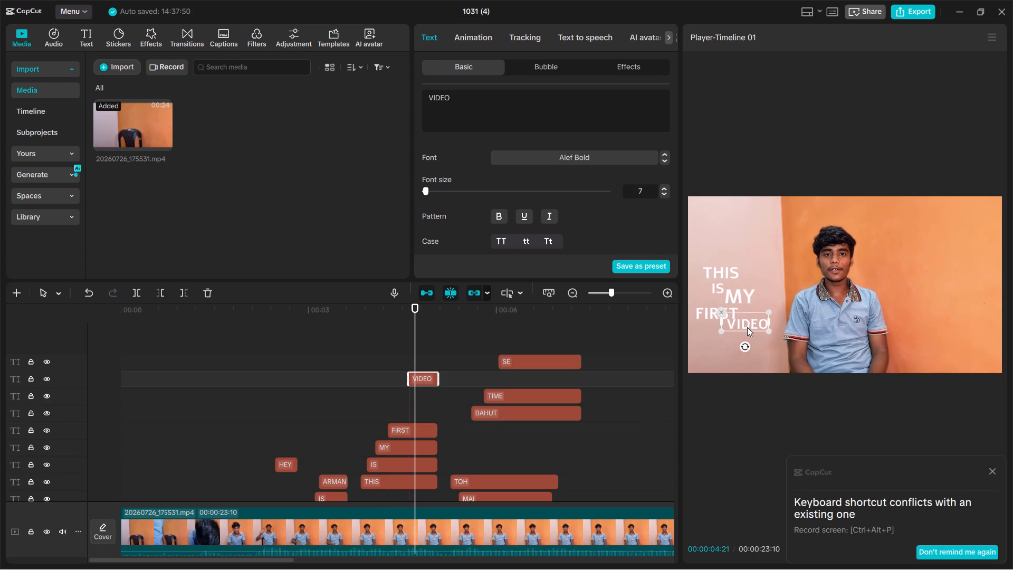
drag(747, 327, 747, 332)
click(835, 279)
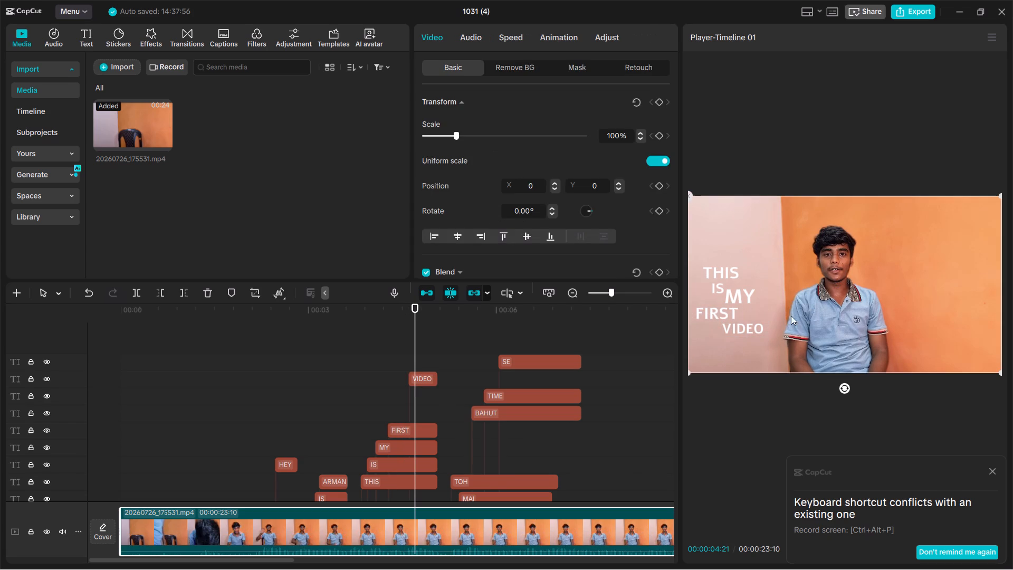
click(749, 327)
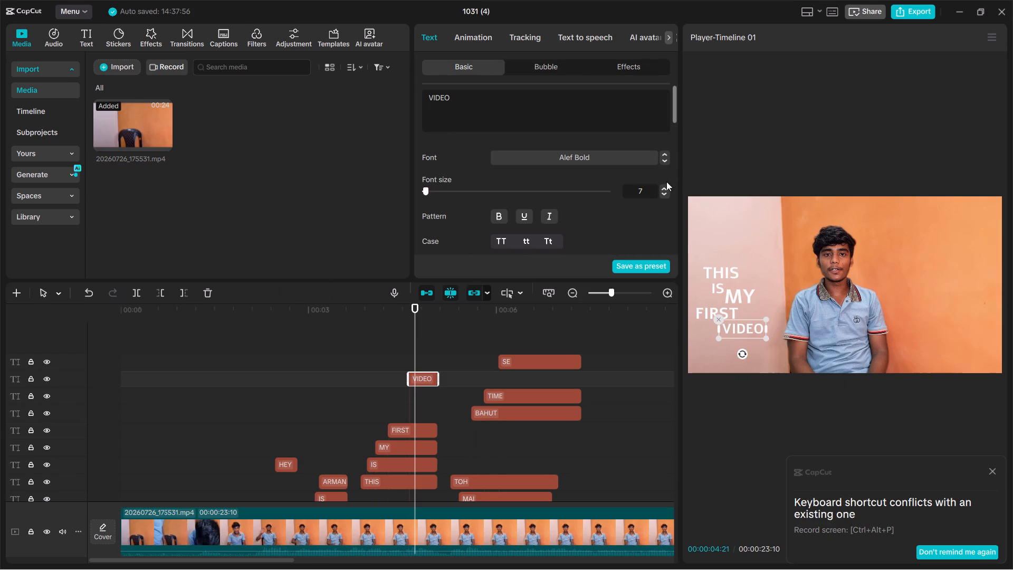
click(664, 189)
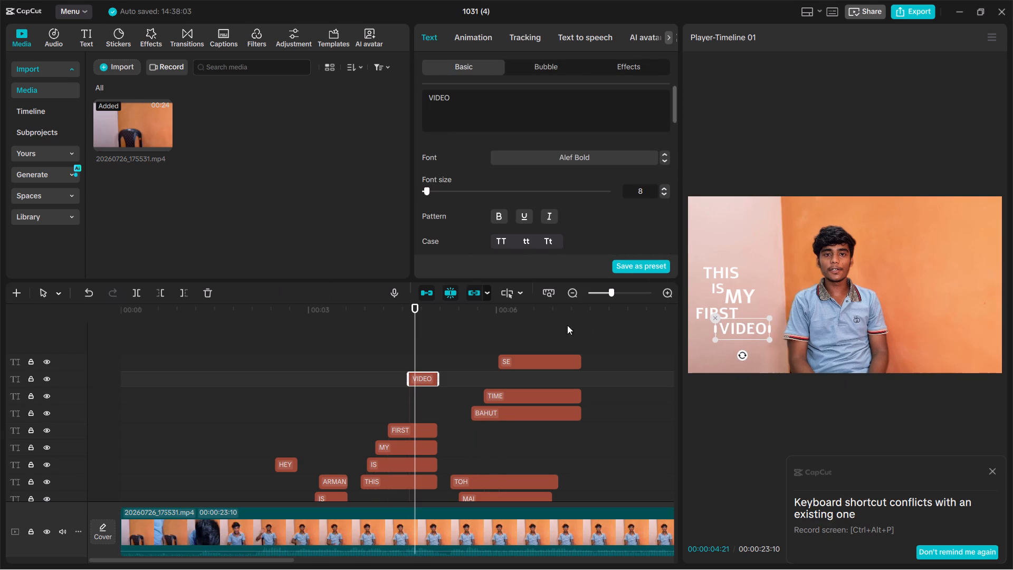
Play back the captions around THIS IS MY FIRST VIDEO to check the regrouped layout.
click(553, 329)
key(space)
click(456, 371)
key(space)
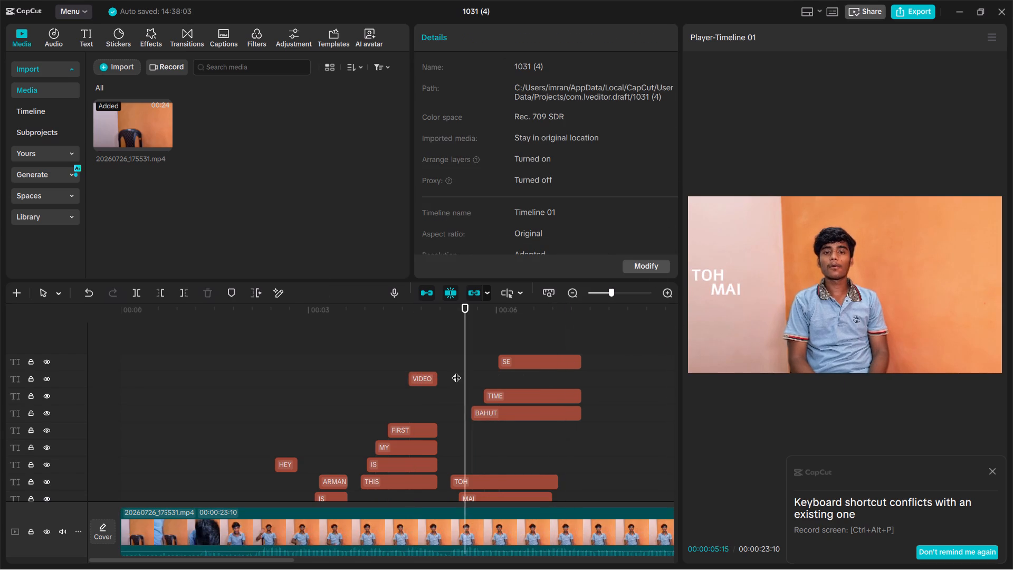
key(space)
key(space)
key(space)
click(352, 383)
key(space)
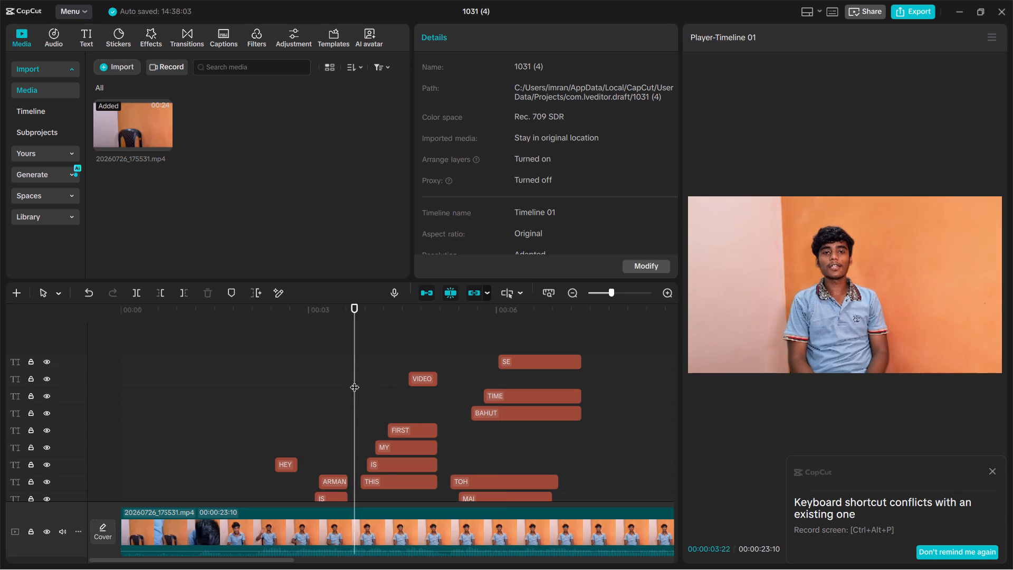
key(space)
Set the FIRST caption's font size to 7.
click(713, 313)
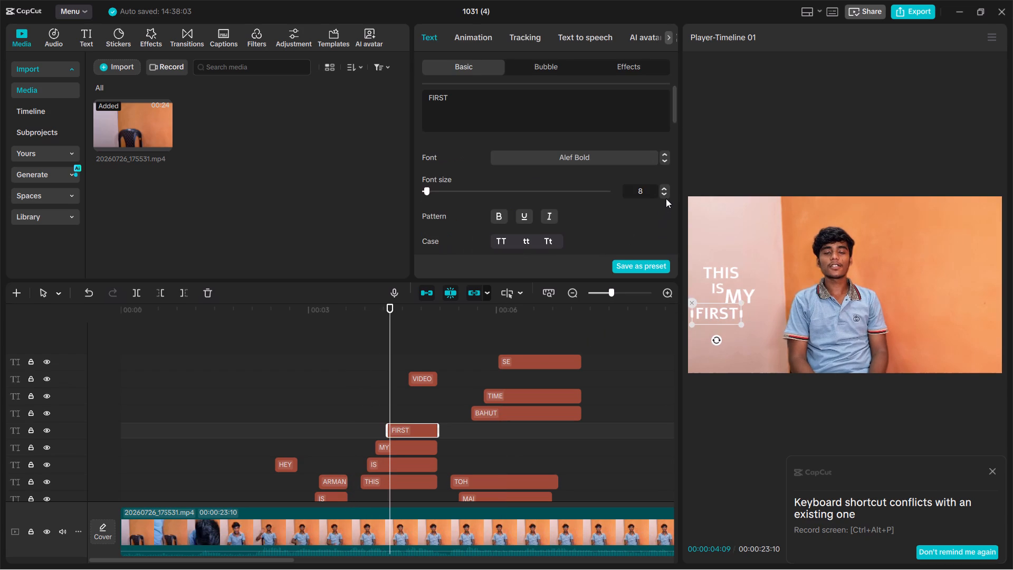
click(666, 198)
click(668, 194)
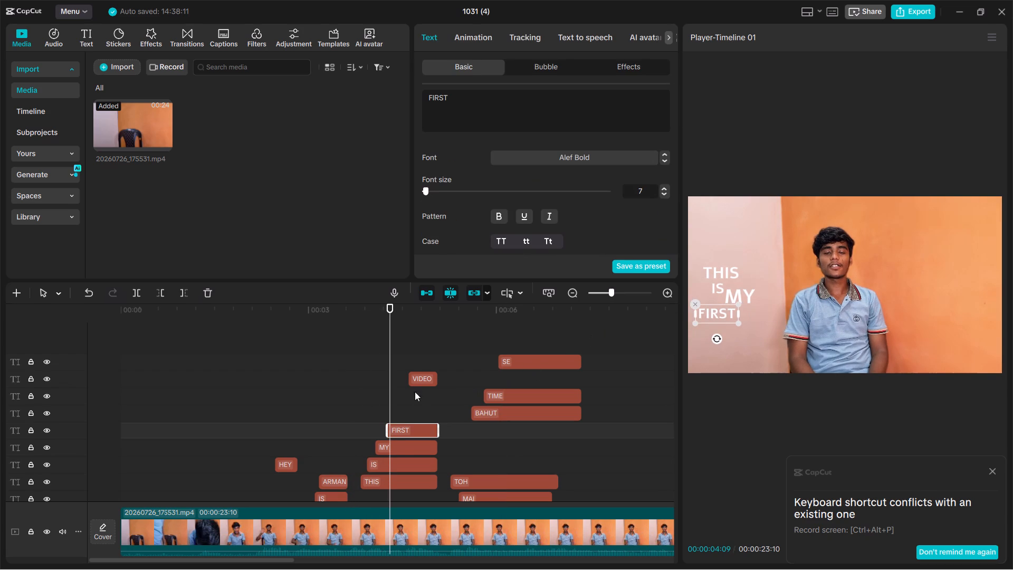
Play back from THIS IS MY FIRST VIDEO through TOH MAI BAHUT TIME SE to check caption layout and timing.
click(376, 392)
key(space)
key(space)
key(space)
key(space)
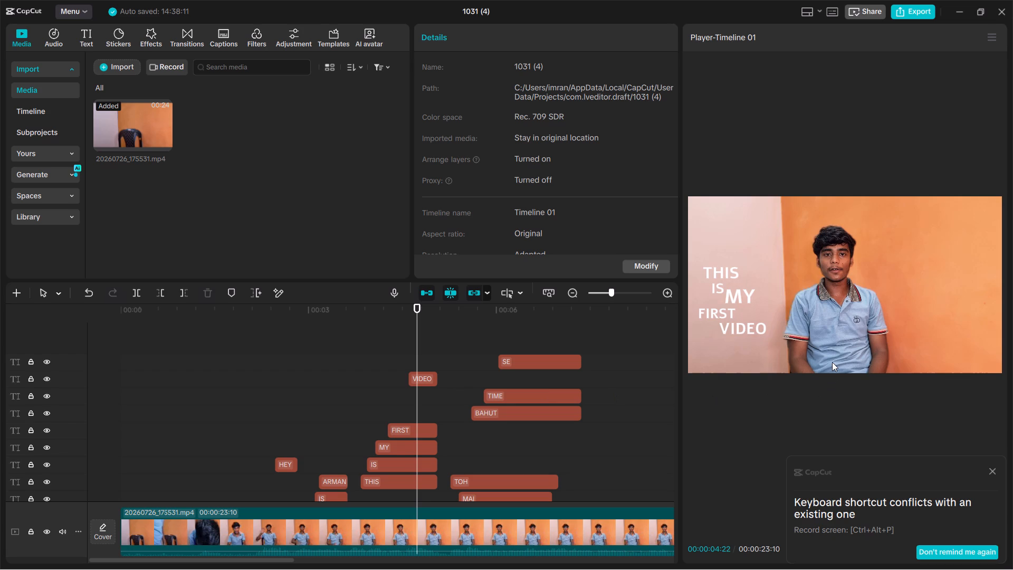
key(space)
key(space)
key(space)
key(space)
key(space)
key(space)
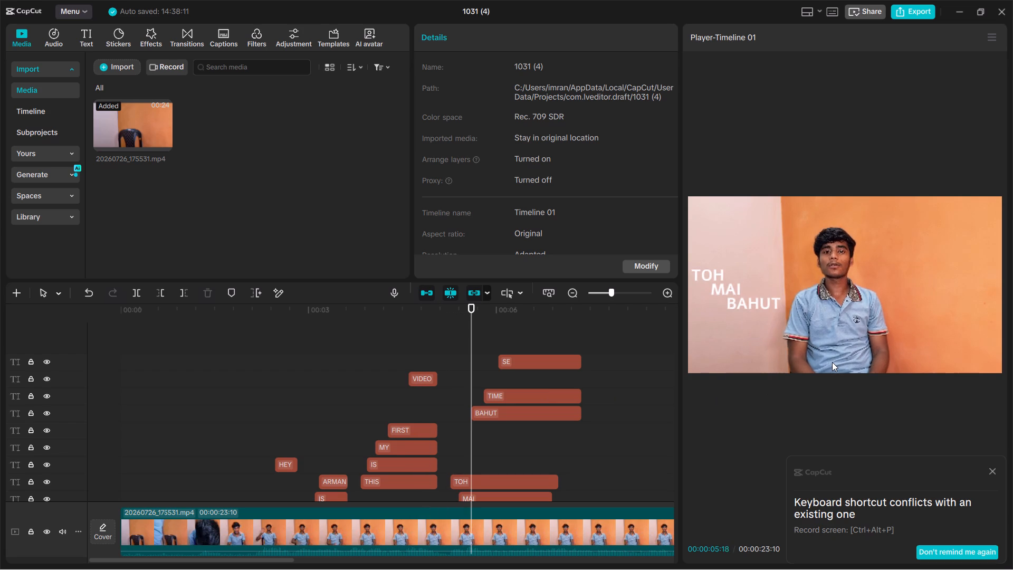
key(space)
key(space)
key(space)
key(space)
key(space)
key(space)
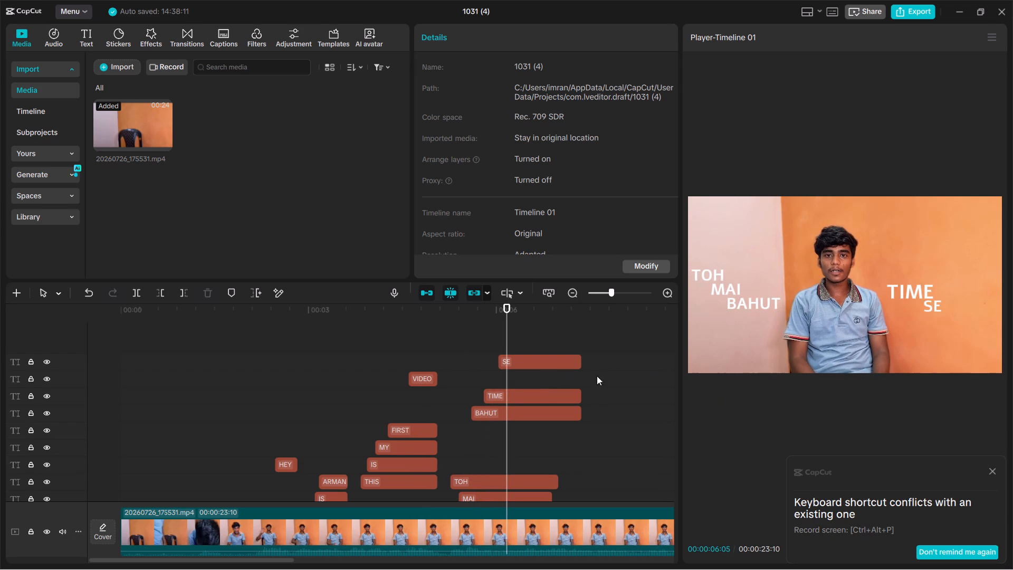
key(space)
key(space)
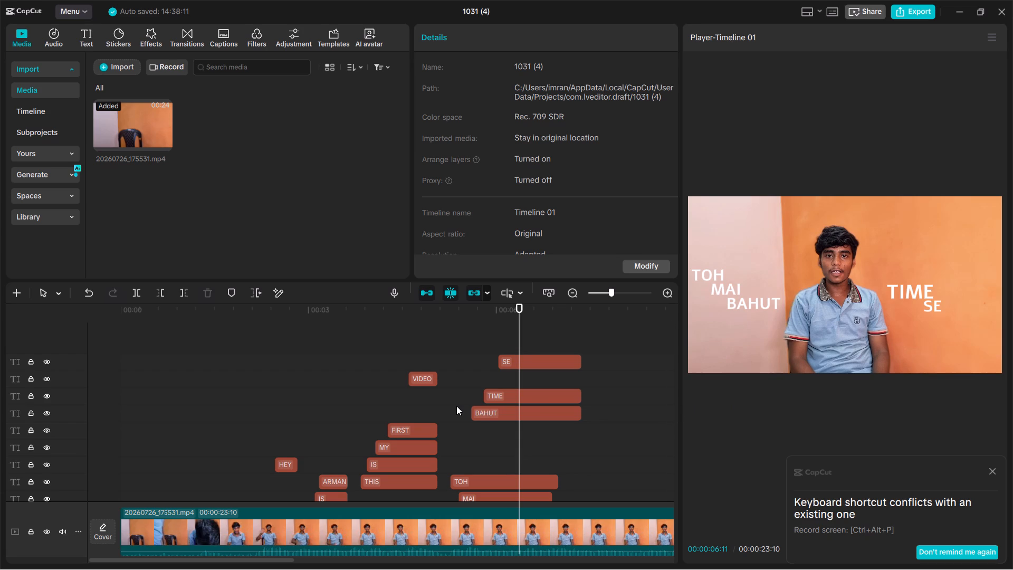
key(space)
key(space)
key(space)
key(space)
key(space)
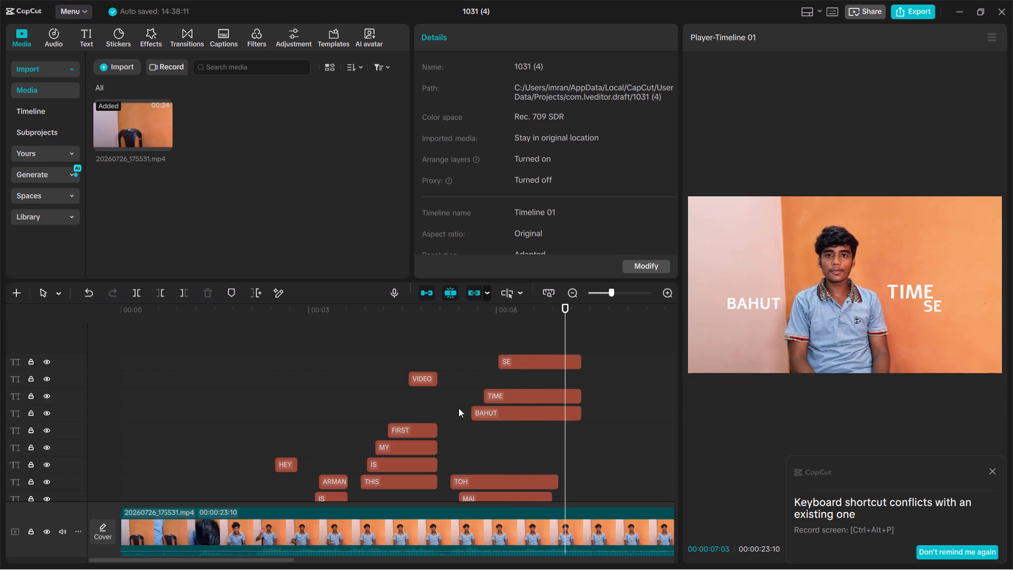
key(space)
Dismiss the keyboard shortcut conflict notice.
click(987, 475)
click(989, 473)
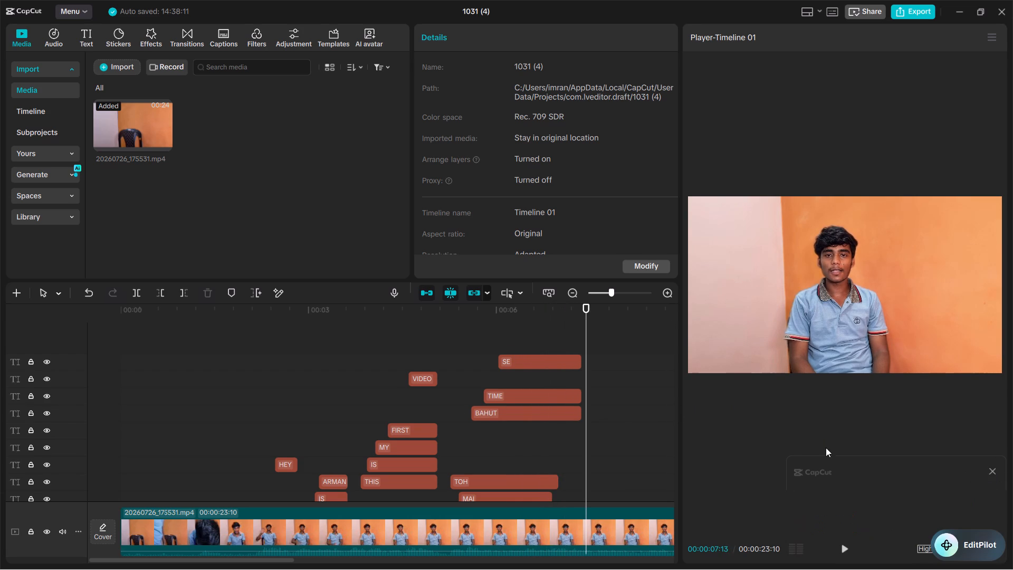
Return the playhead to the start of the timeline.
drag(585, 337, 23, 348)
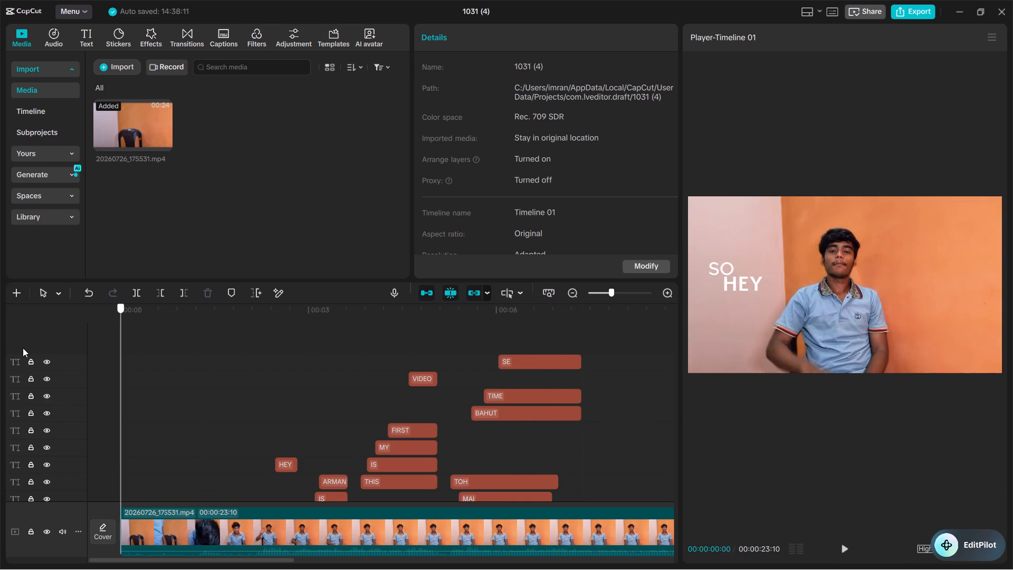
drag(23, 348, 0, 353)
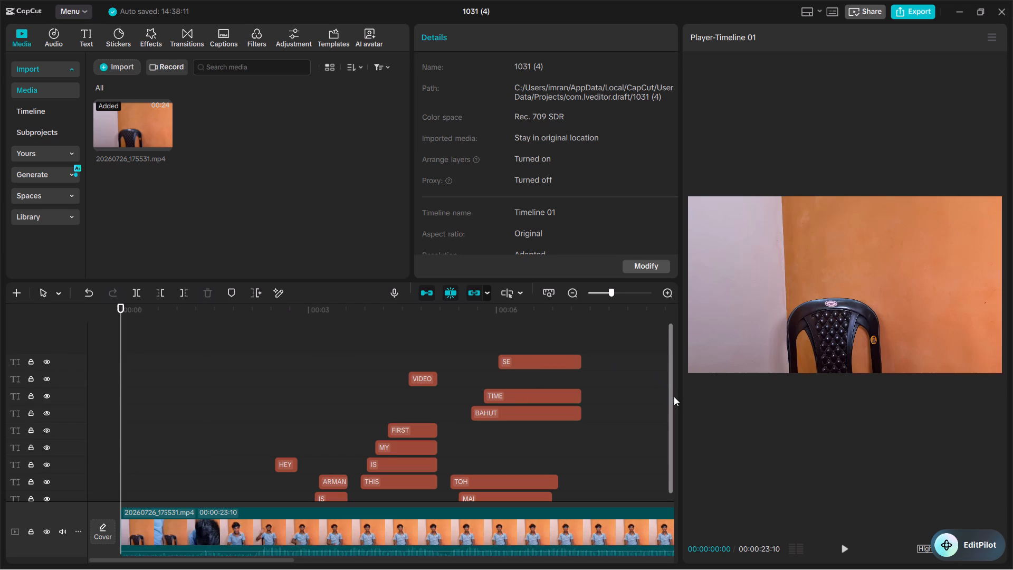
drag(670, 396, 660, 510)
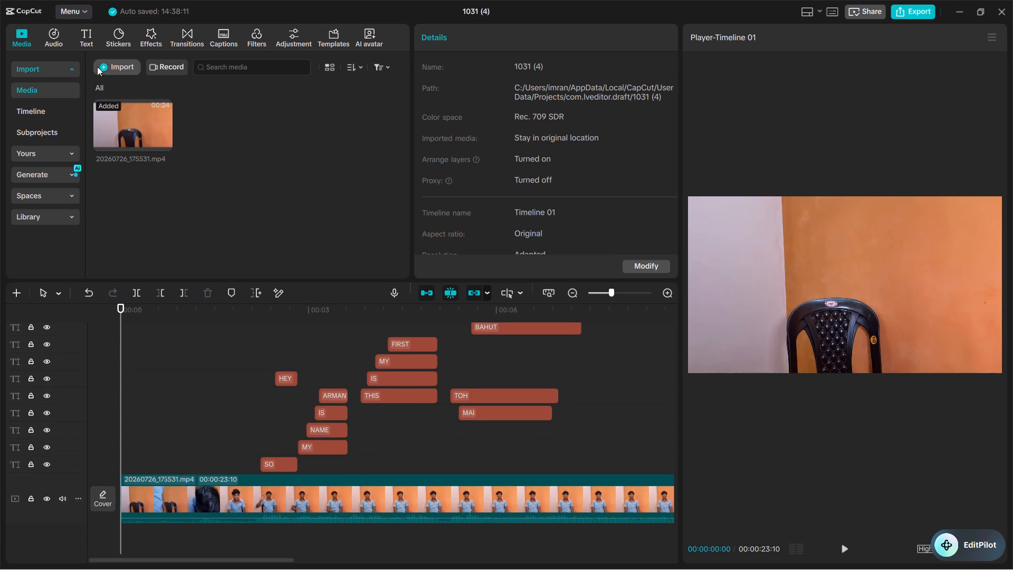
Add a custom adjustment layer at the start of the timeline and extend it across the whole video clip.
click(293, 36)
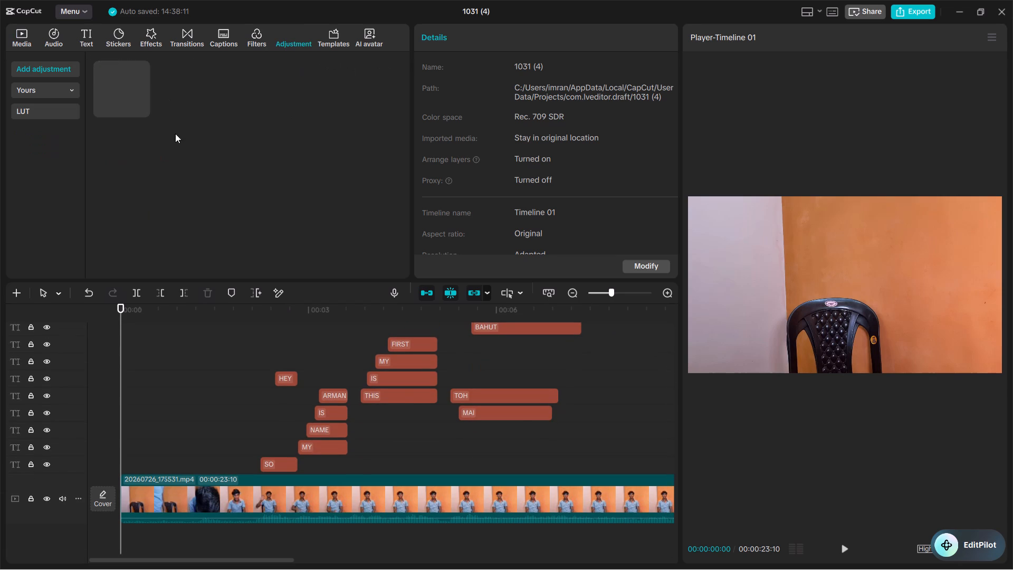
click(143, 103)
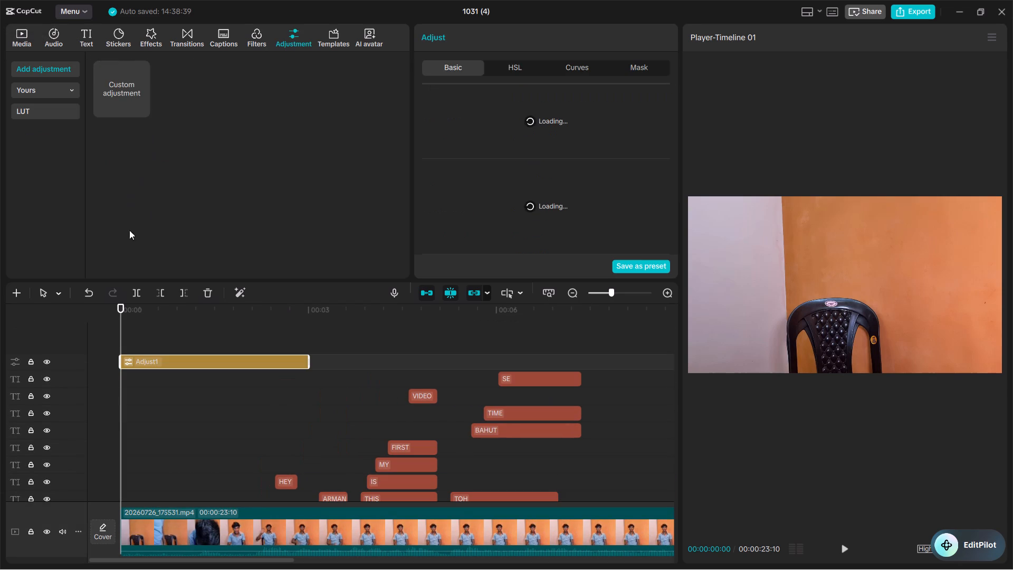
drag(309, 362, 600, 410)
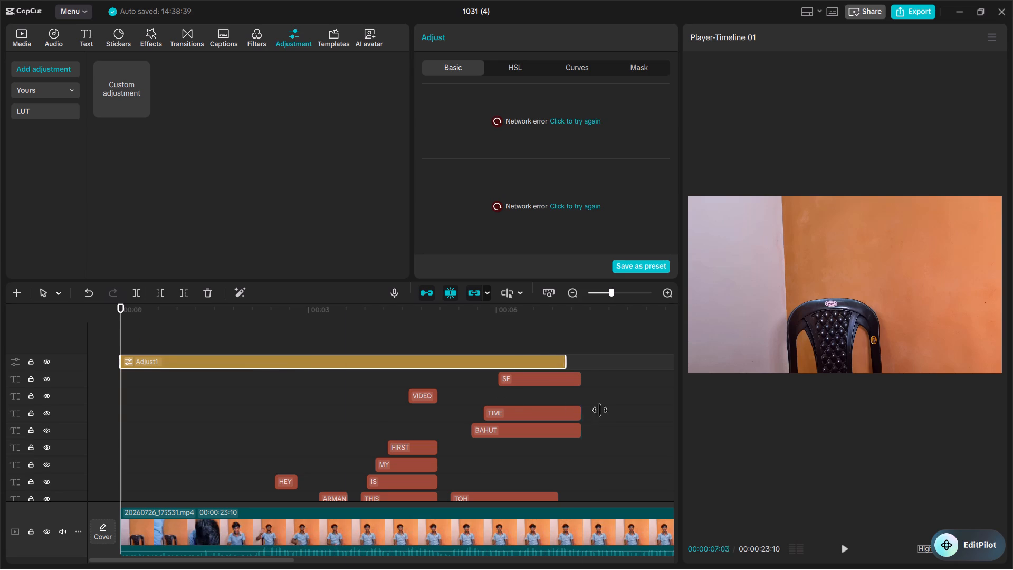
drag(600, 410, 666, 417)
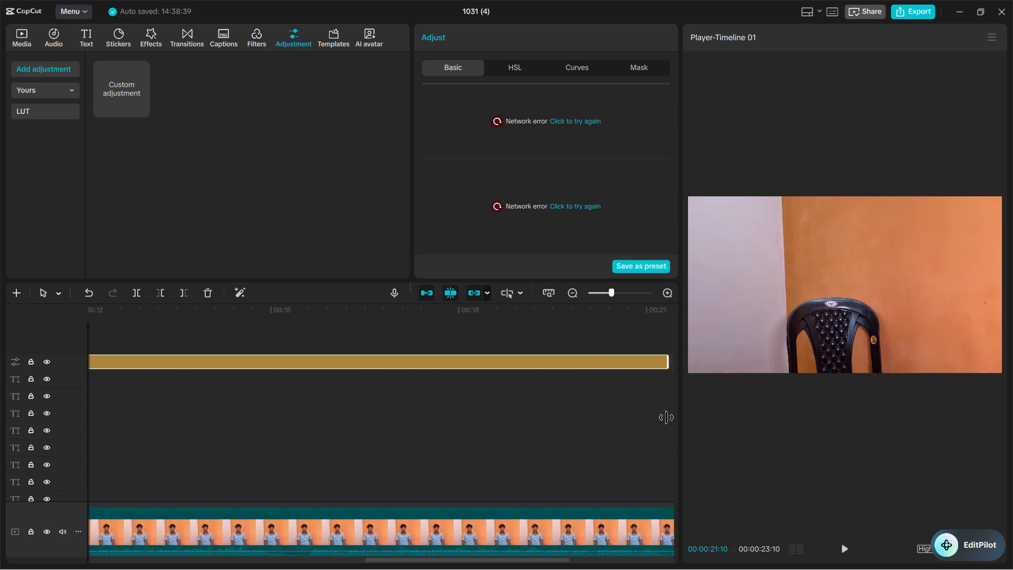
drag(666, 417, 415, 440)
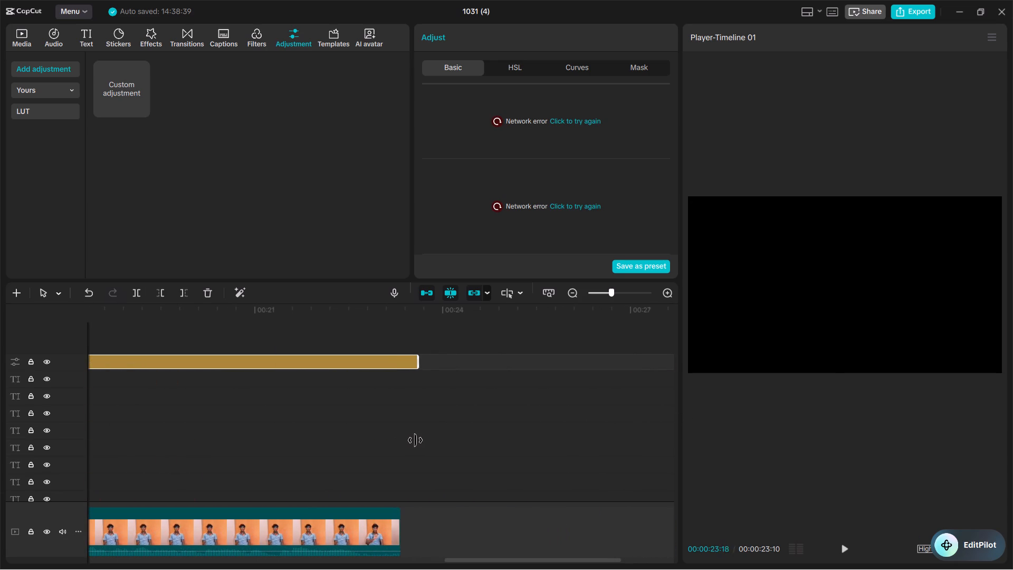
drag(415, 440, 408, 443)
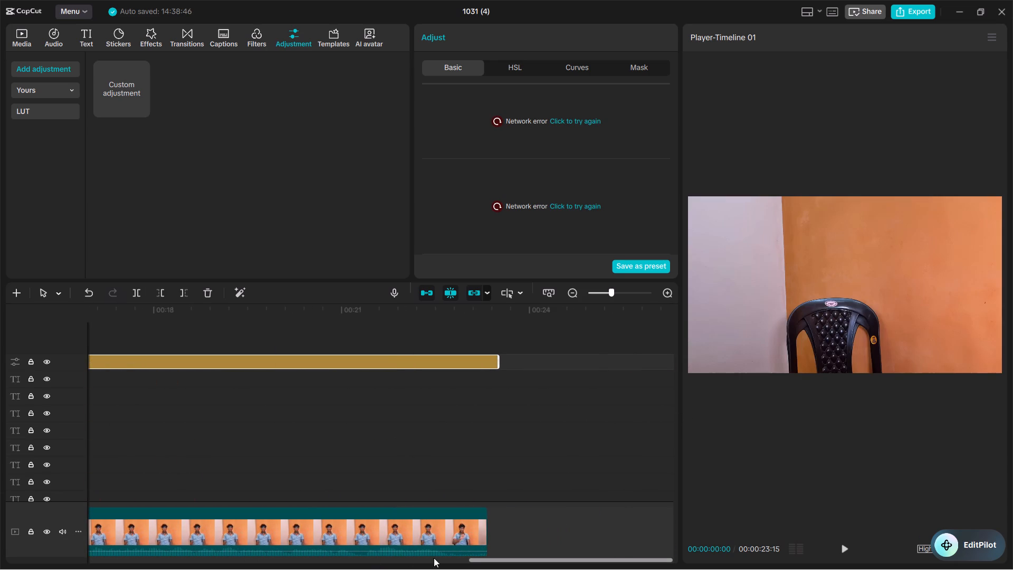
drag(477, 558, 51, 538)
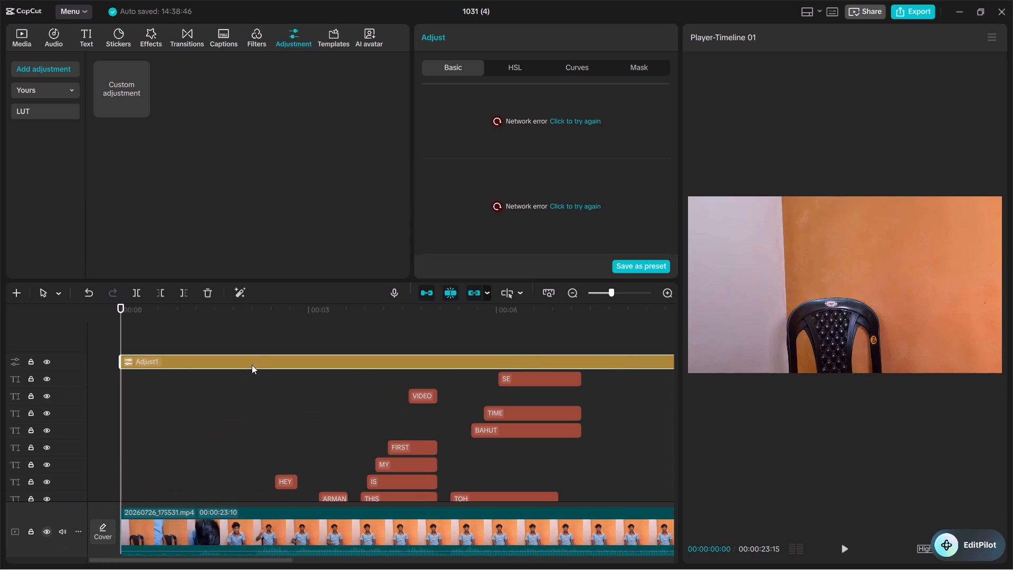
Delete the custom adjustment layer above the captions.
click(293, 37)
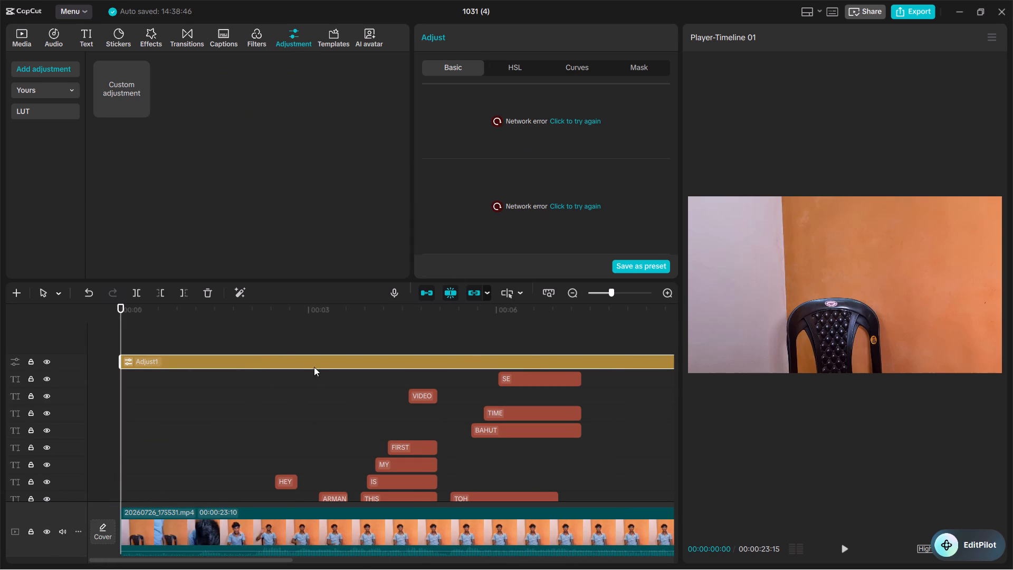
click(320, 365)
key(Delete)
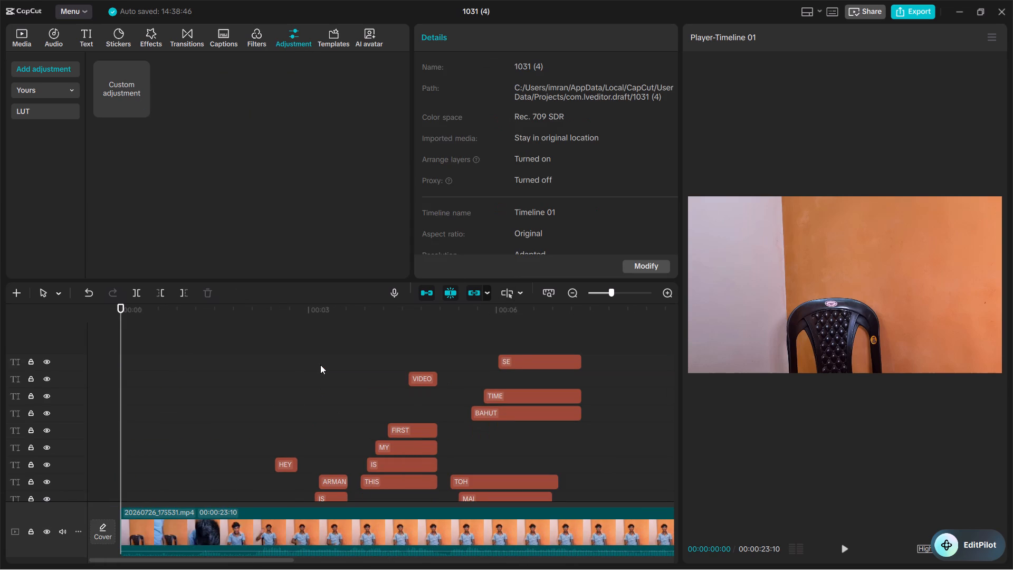
Play the video from the start in short bursts to check the timing of SO HEY and MY NAME IS ARMAN.
click(124, 448)
key(space)
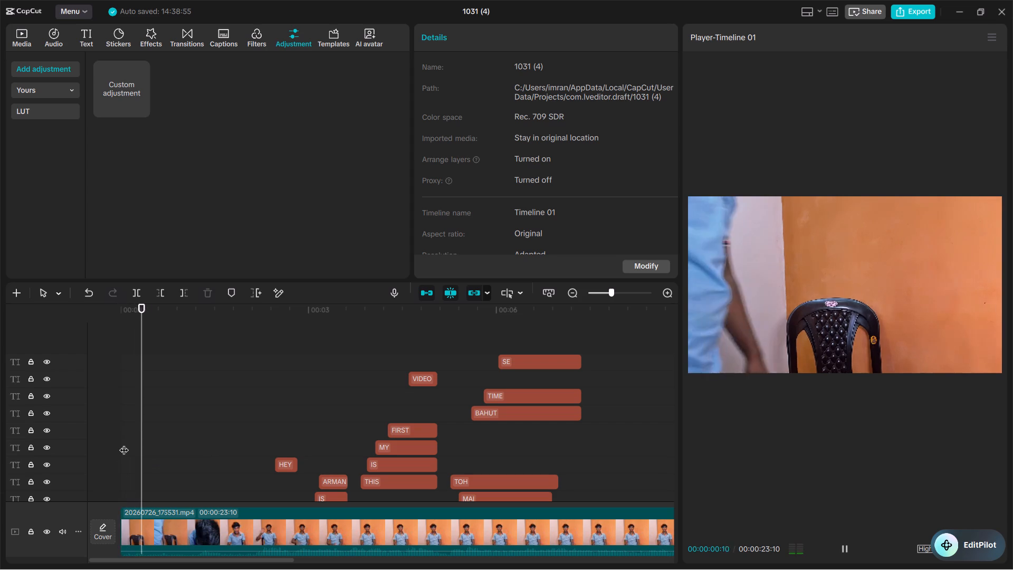
key(space)
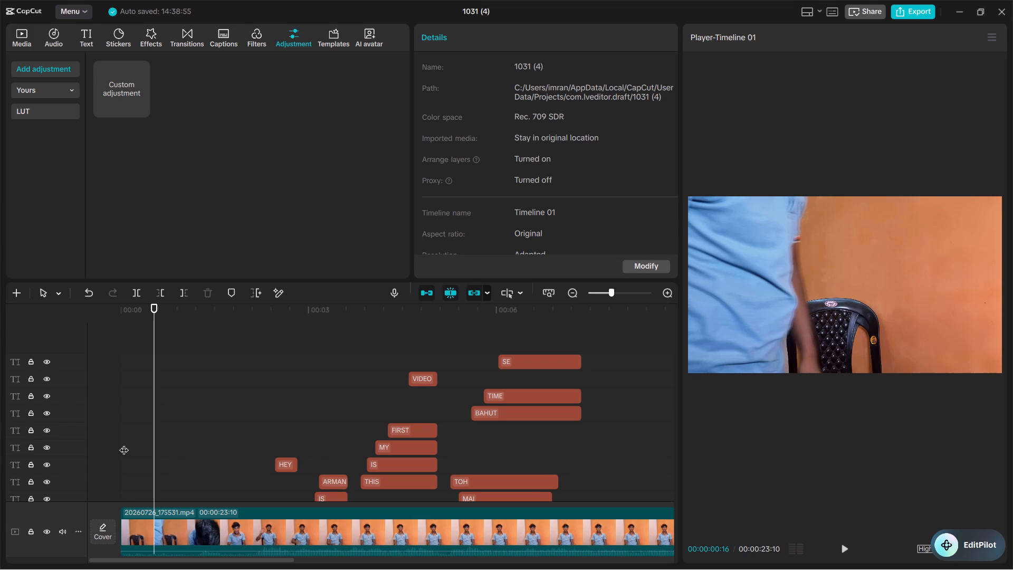
key(space)
key(space)
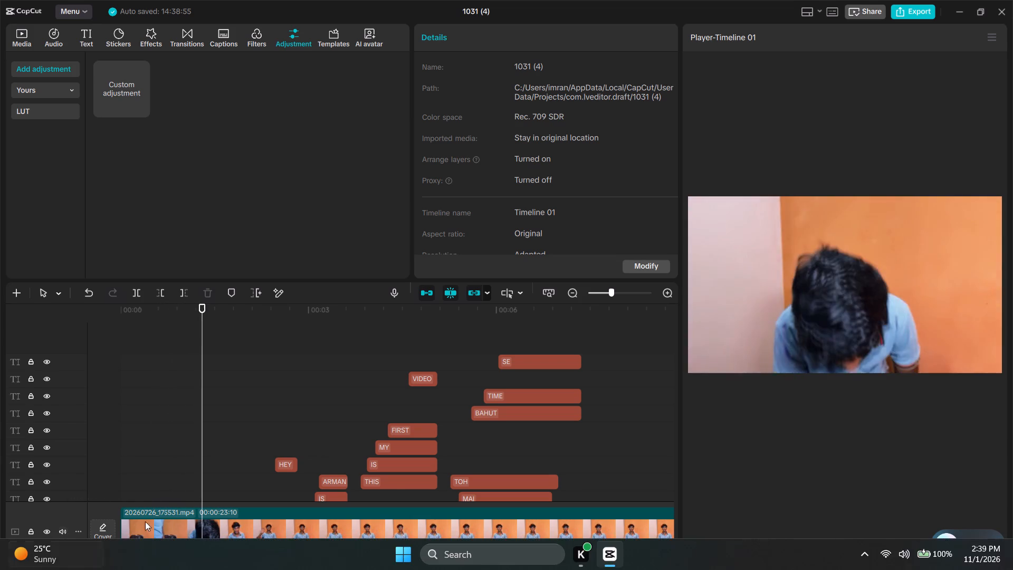
key(space)
key(space)
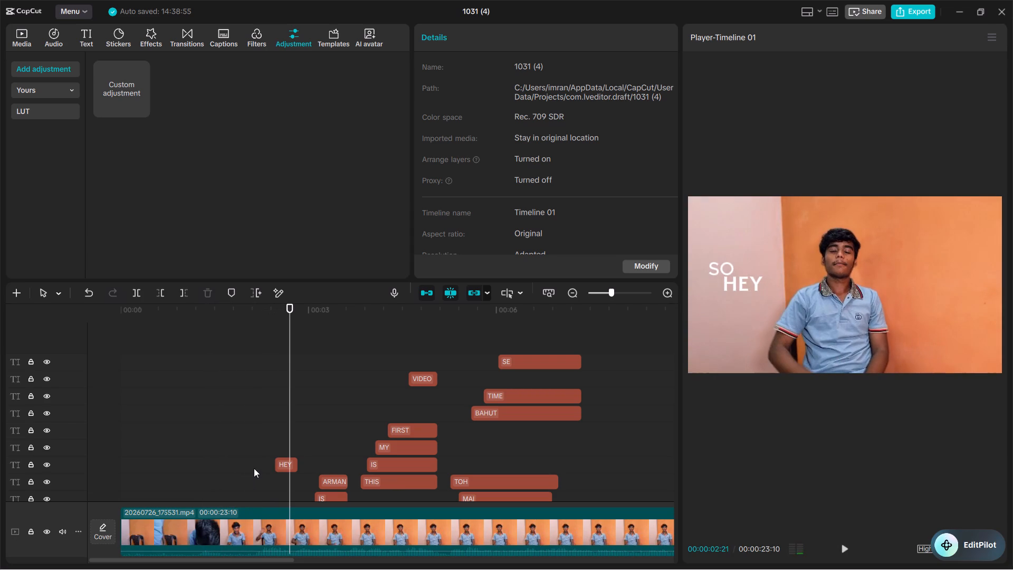
key(space)
key(space)
click(187, 436)
key(space)
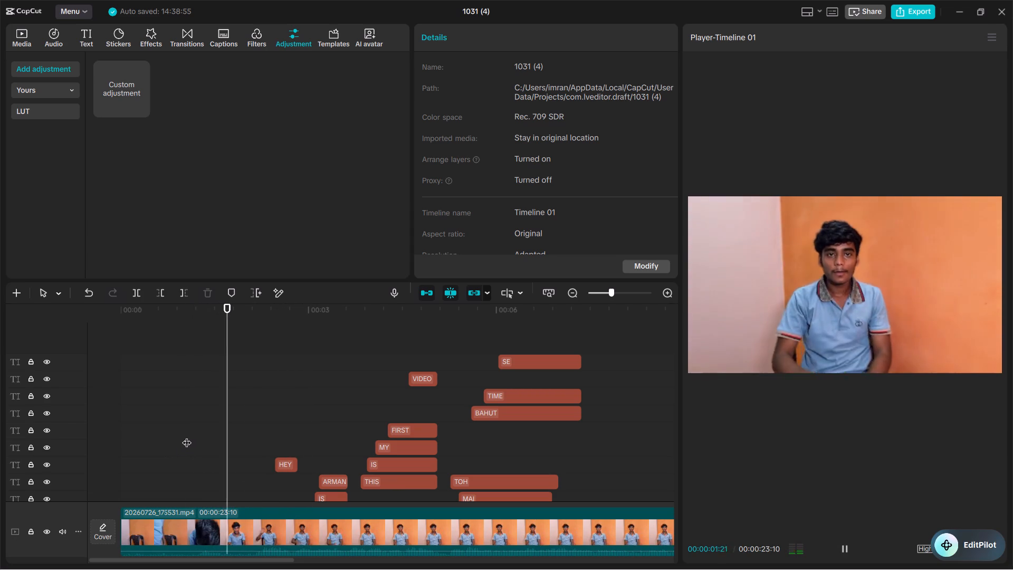
key(space)
key(space)
key(space)
key(space)
key(space)
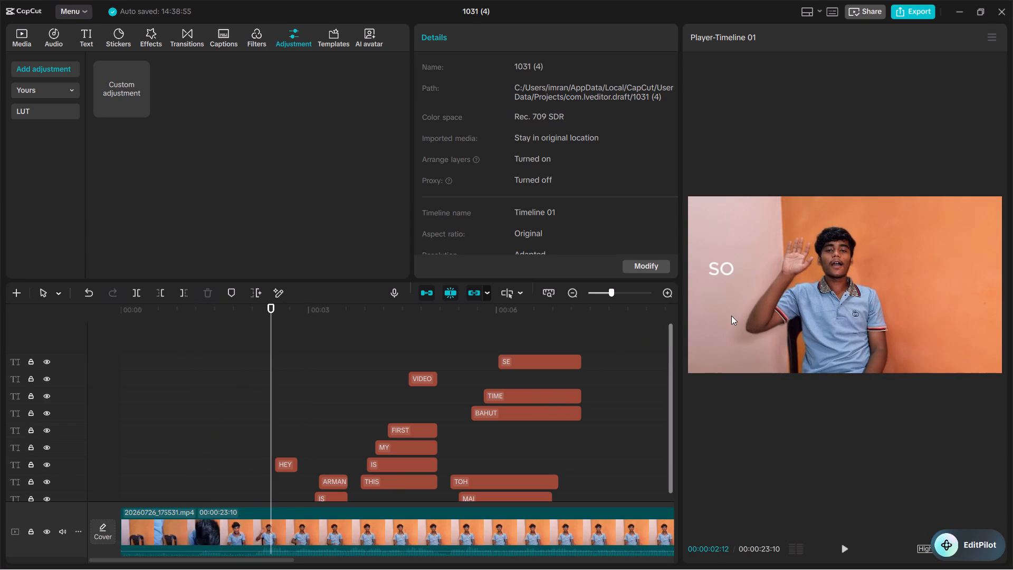
key(space)
key(space)
key(space)
key(space)
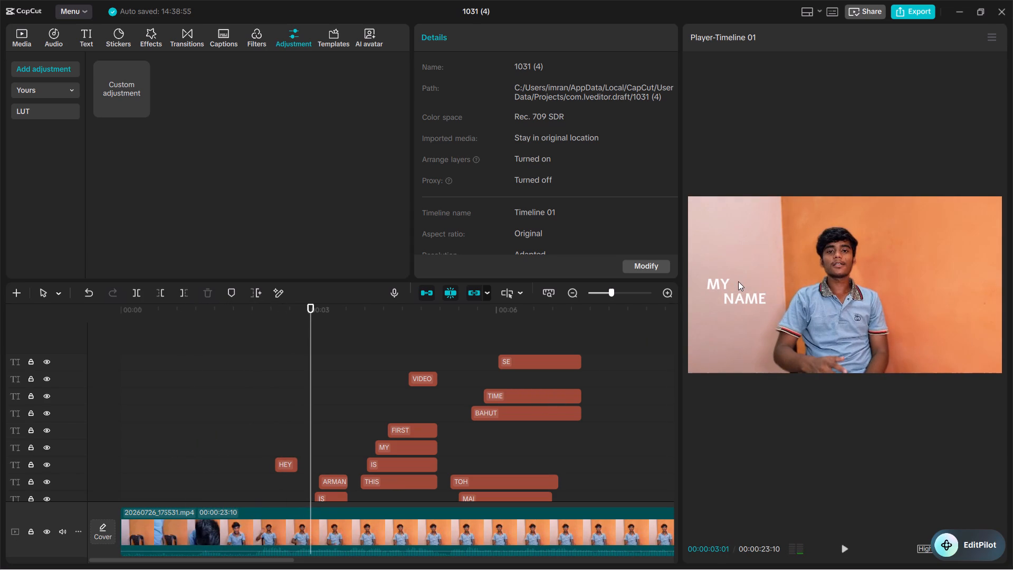
key(space)
key(space)
key(space)
key(space)
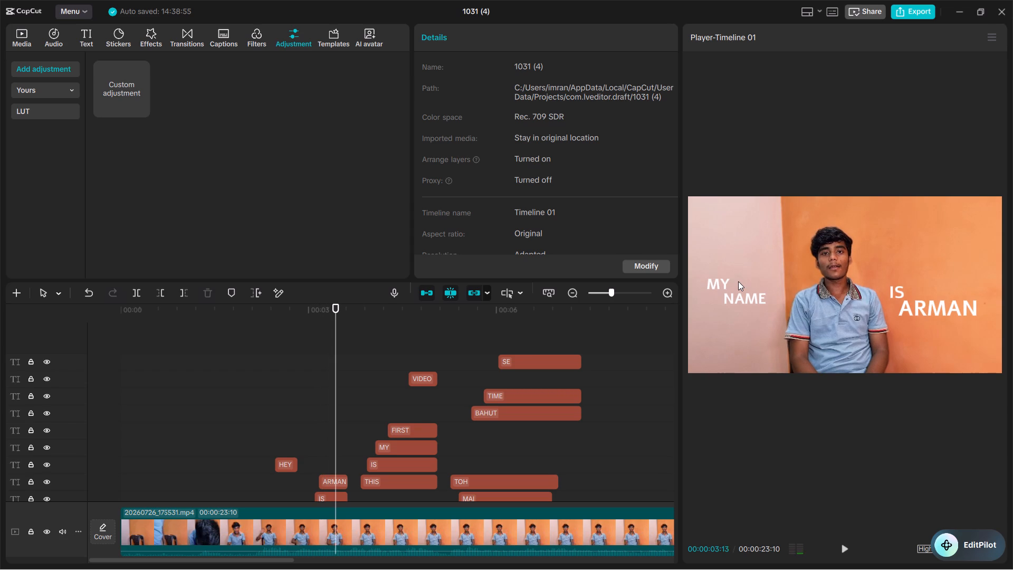
Continue playback in short bursts to check each word's timing in THIS IS MY FIRST VIDEO.
key(space)
key(space)
key(space)
key(space)
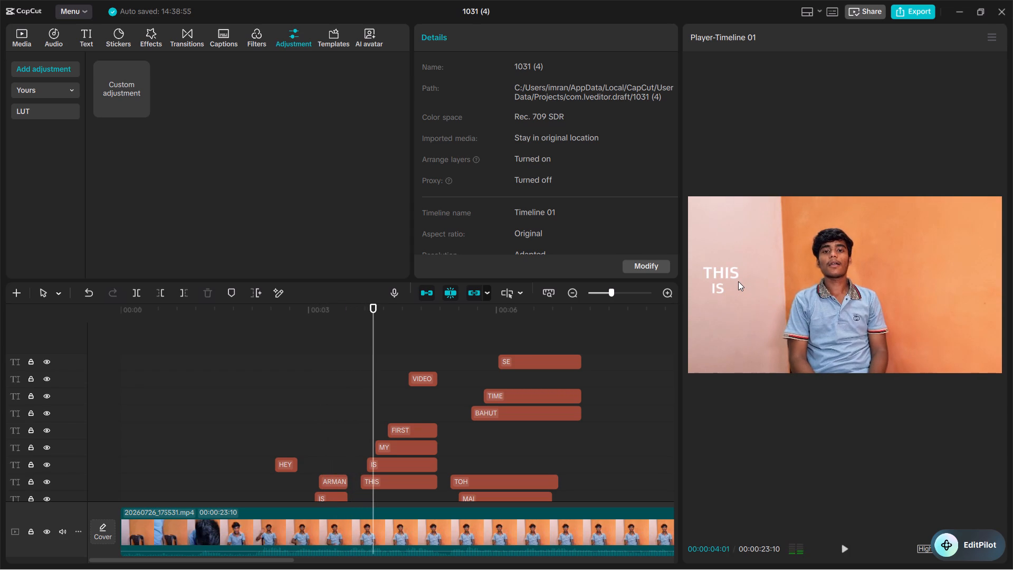
key(space)
key(space)
key(space)
key(space)
key(space)
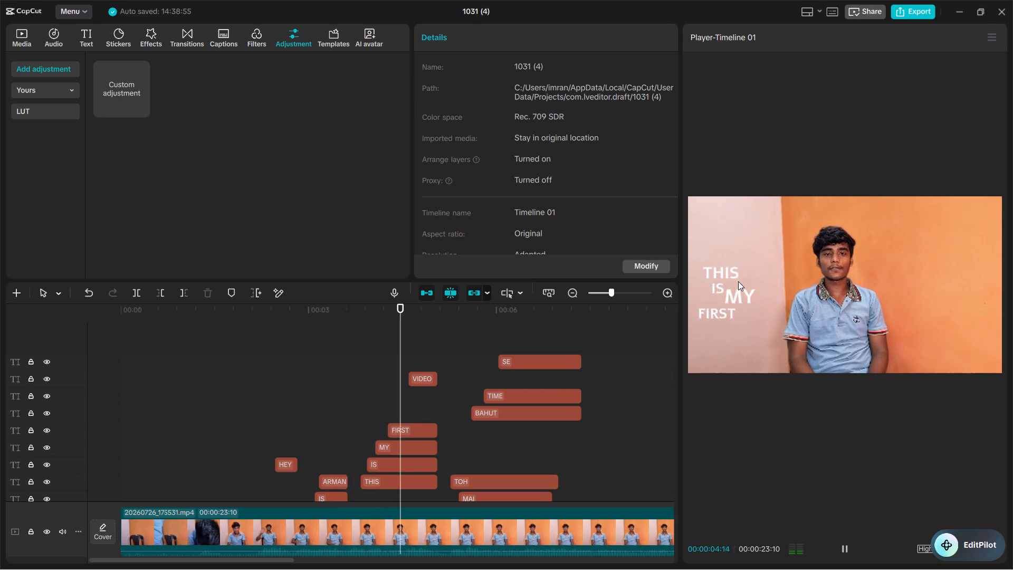
key(space)
key(space)
key(space)
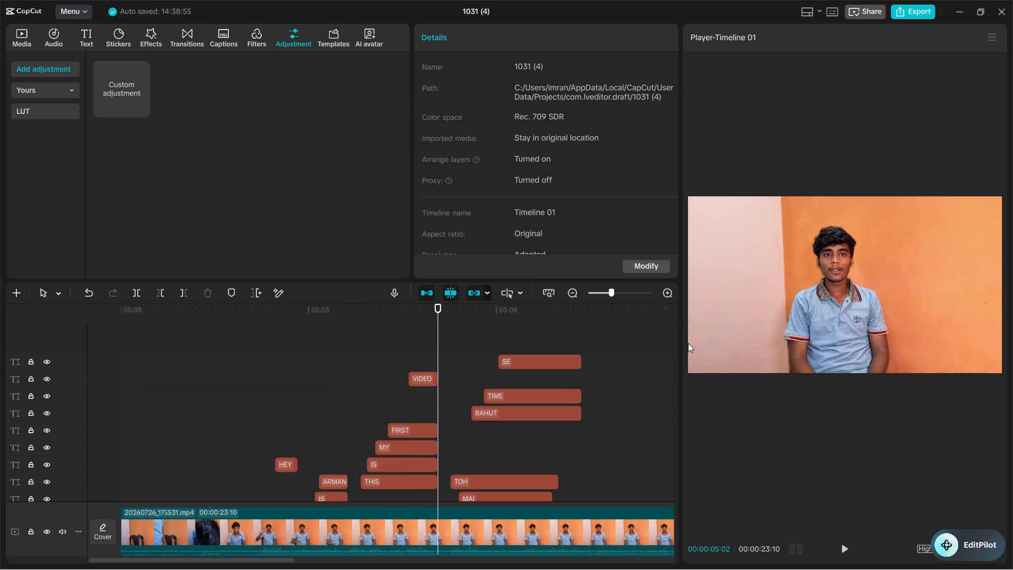
Continue playback in short bursts to check each word's timing in TOH MAI BAHUT TIME SE.
key(space)
key(space)
key(space)
key(space)
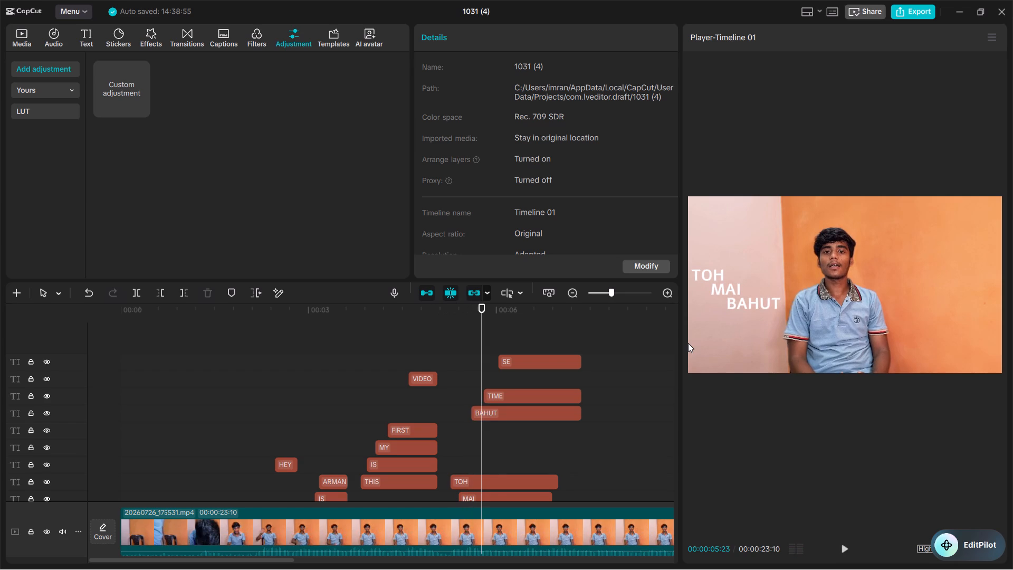
key(space)
key(space)
key(space)
key(space)
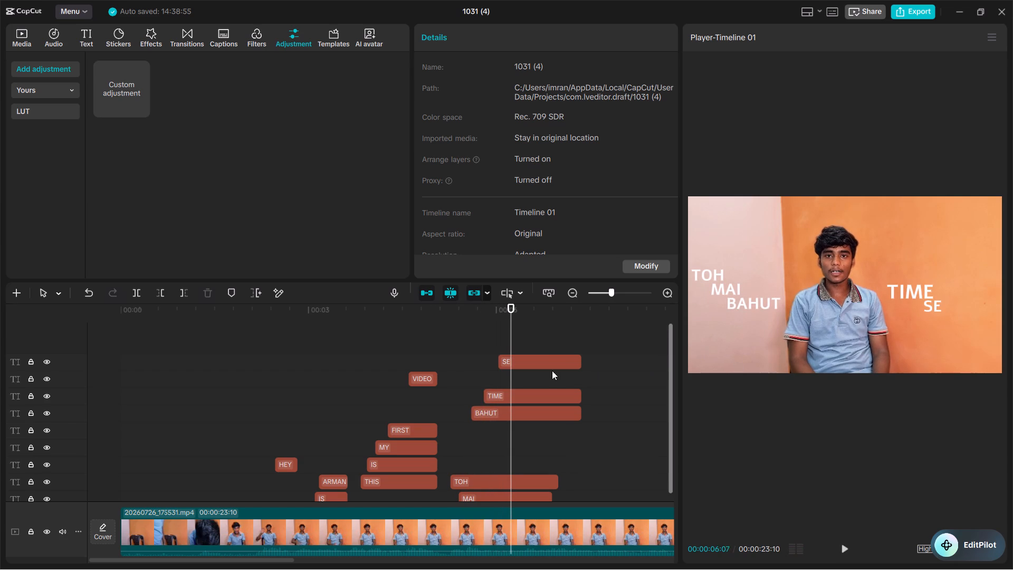
Replay the BAHUT TIME SE section and shift the SE caption slightly earlier, starting at about 6 seconds.
drag(512, 330, 462, 336)
key(space)
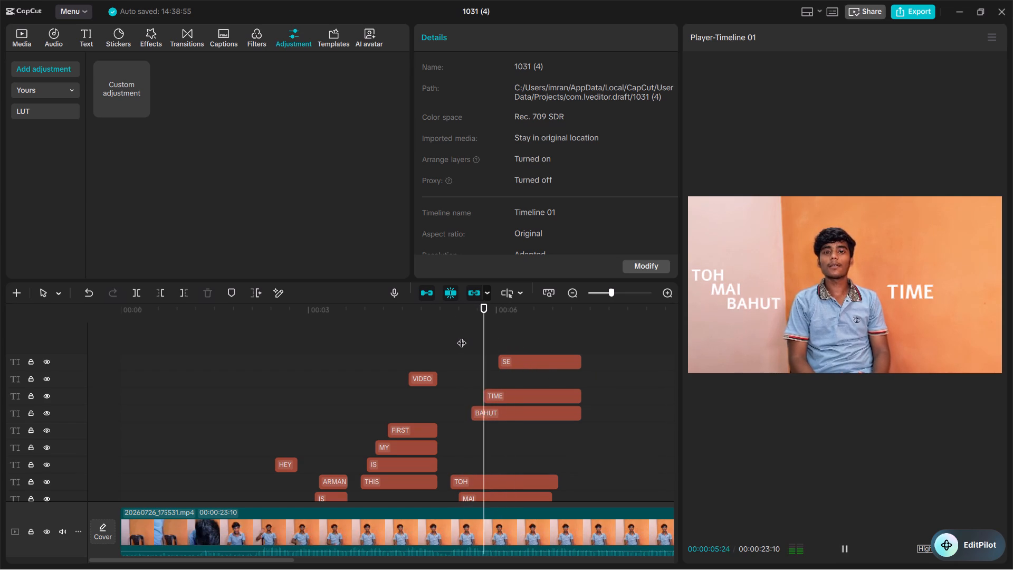
key(space)
key(space)
key(space)
click(469, 346)
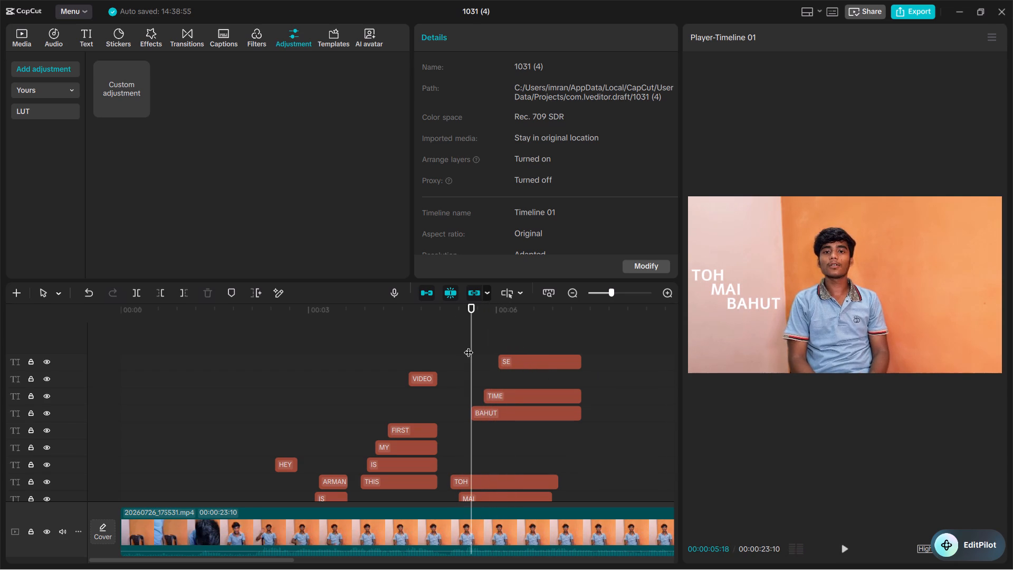
key(space)
key(space)
key(space)
key(space)
drag(515, 367, 508, 367)
Replay from VIDEO through SE, and shorten the SE caption to end at about 00:00:06:06.
click(411, 367)
key(space)
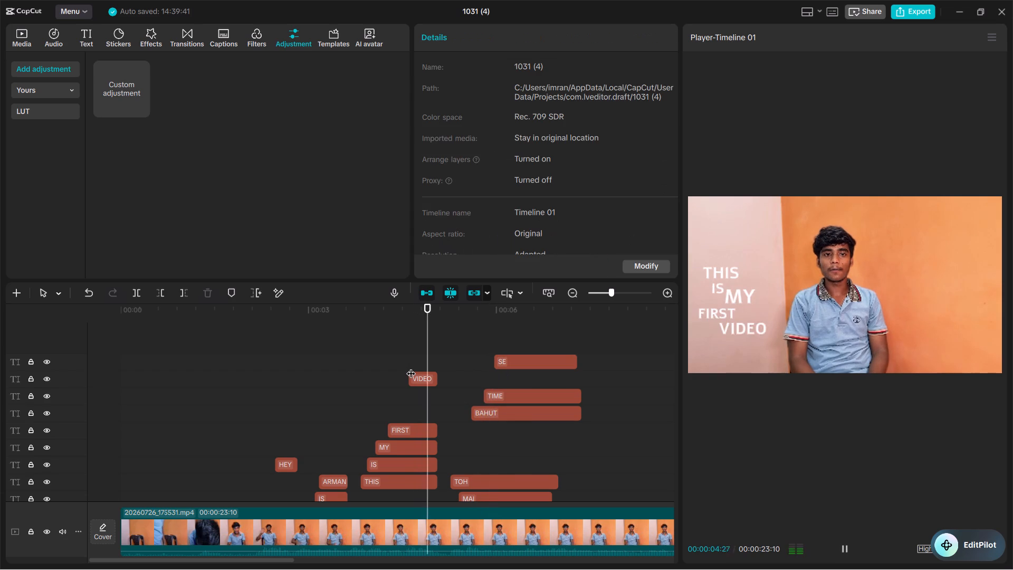
key(space)
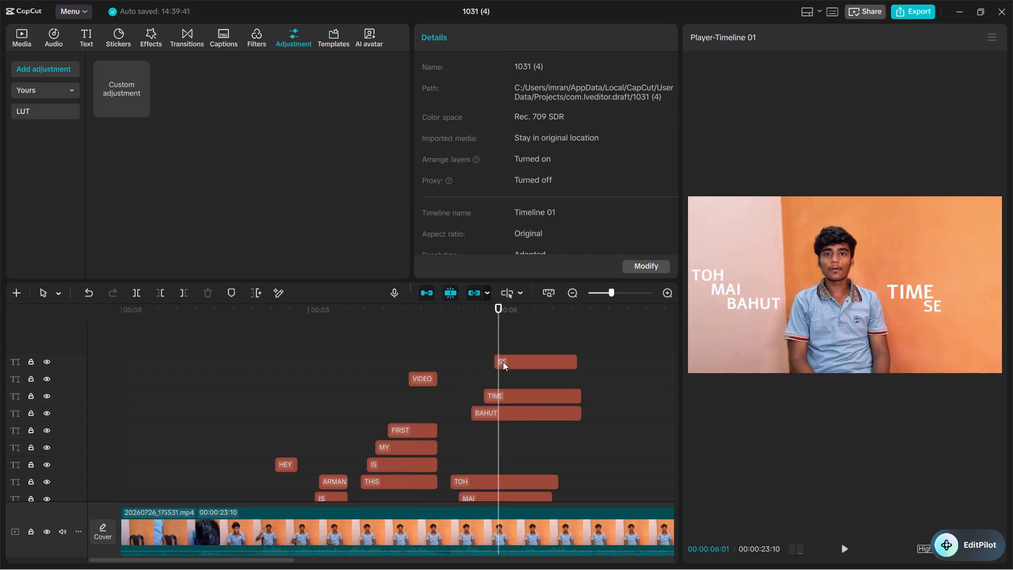
key(space)
key(space)
click(572, 359)
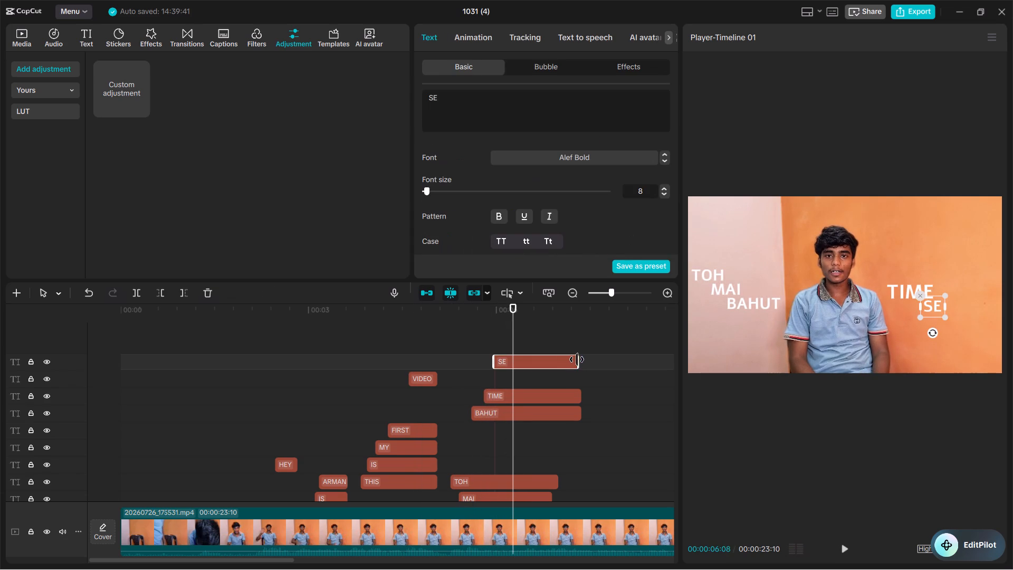
drag(577, 359, 512, 366)
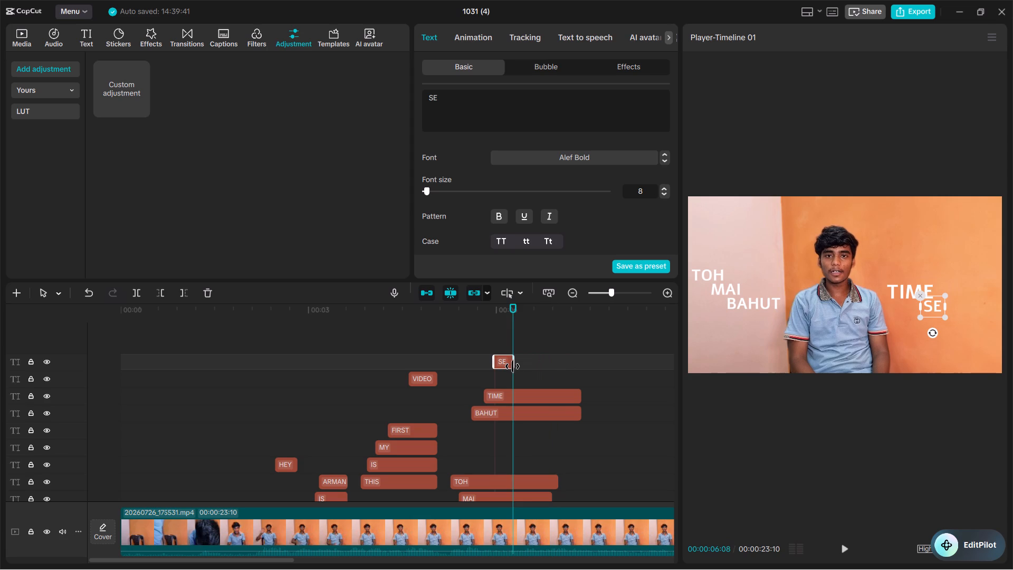
drag(512, 366, 508, 366)
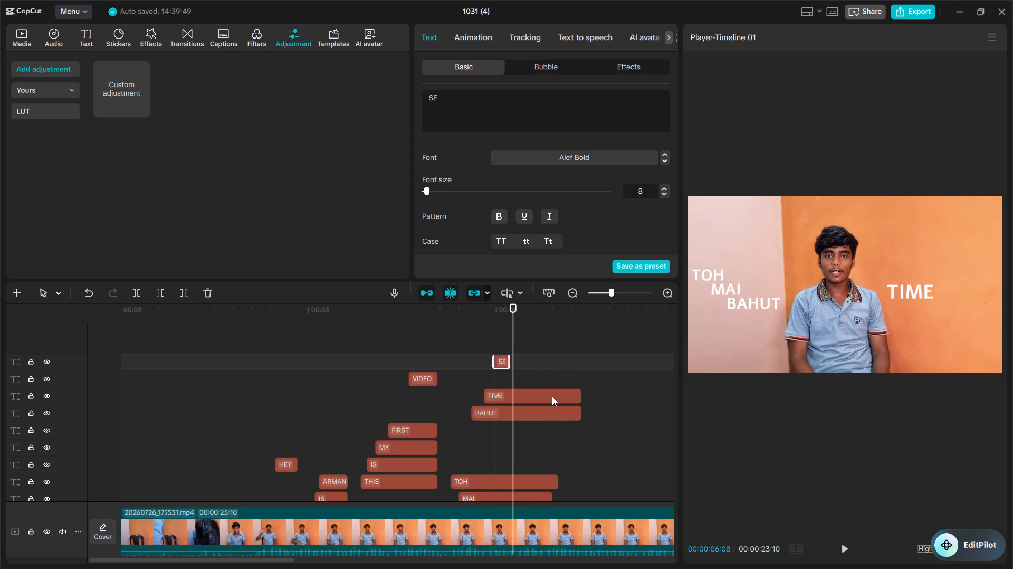
Shorten the TIME caption to end together with SE at about 00:00:06:06.
click(552, 396)
drag(584, 394, 503, 396)
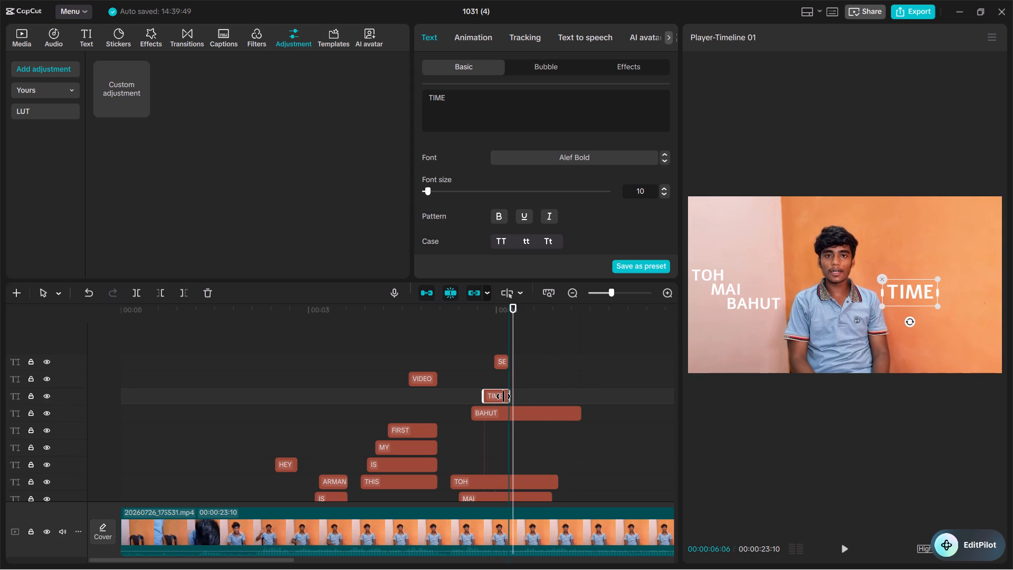
drag(503, 396, 508, 396)
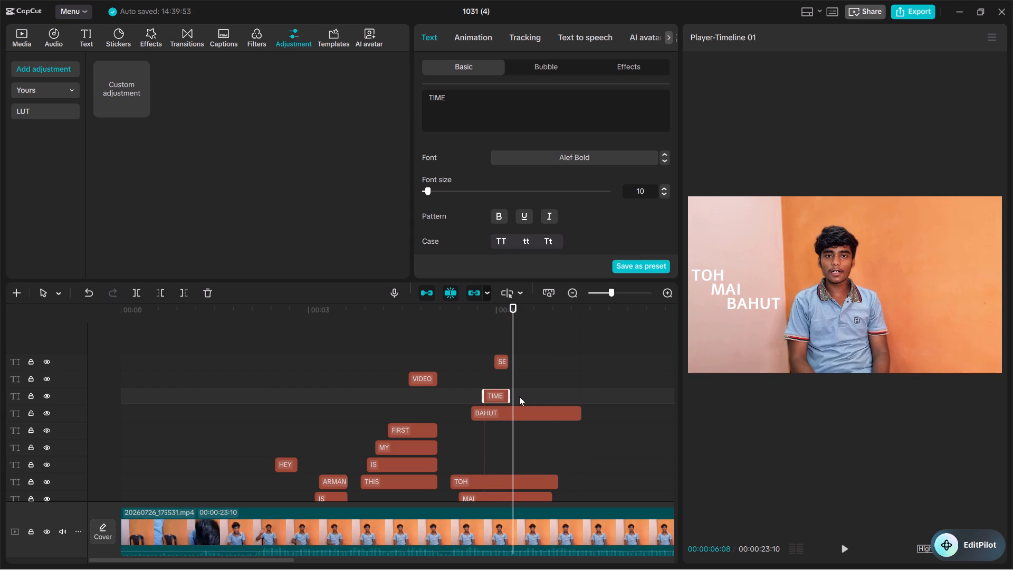
Shorten the BAHUT caption to end together with TIME and SE at about 00:00:06:06.
click(547, 417)
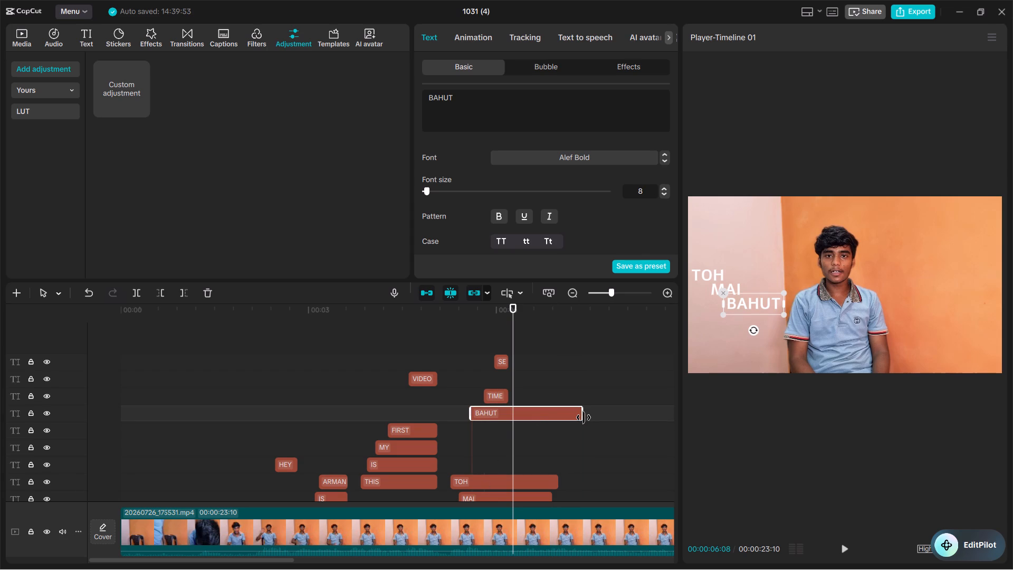
drag(584, 417, 503, 431)
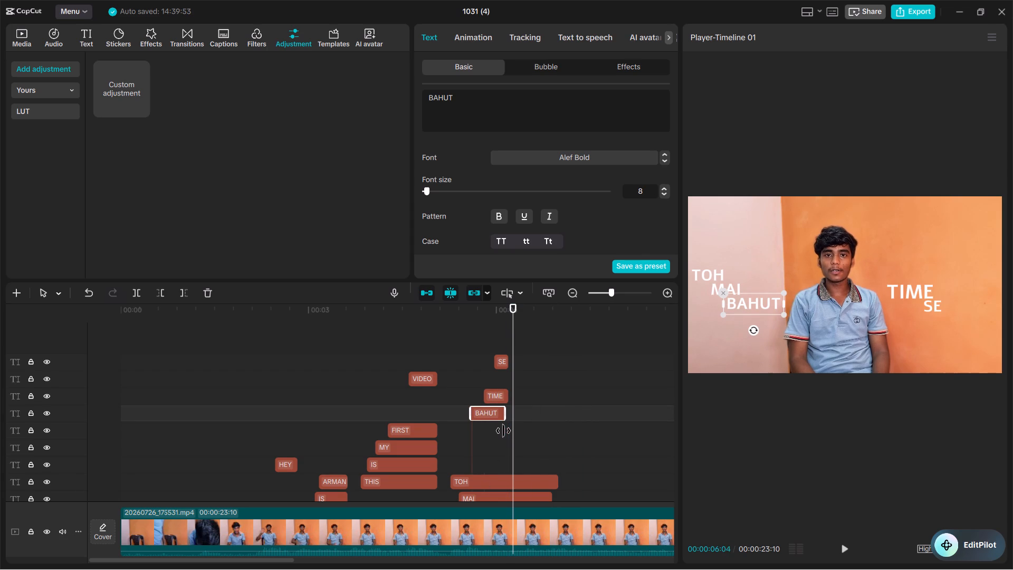
drag(503, 431, 508, 431)
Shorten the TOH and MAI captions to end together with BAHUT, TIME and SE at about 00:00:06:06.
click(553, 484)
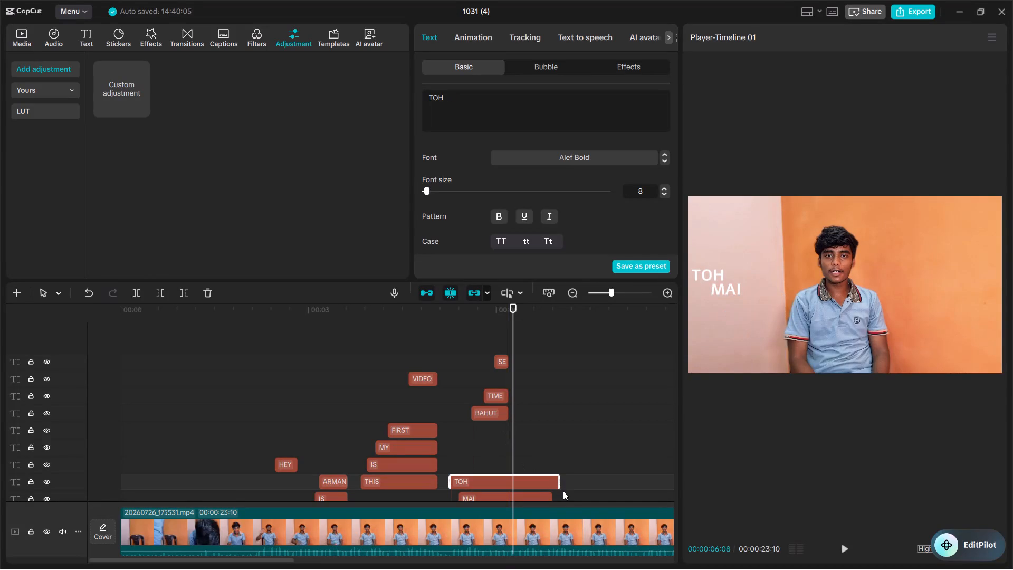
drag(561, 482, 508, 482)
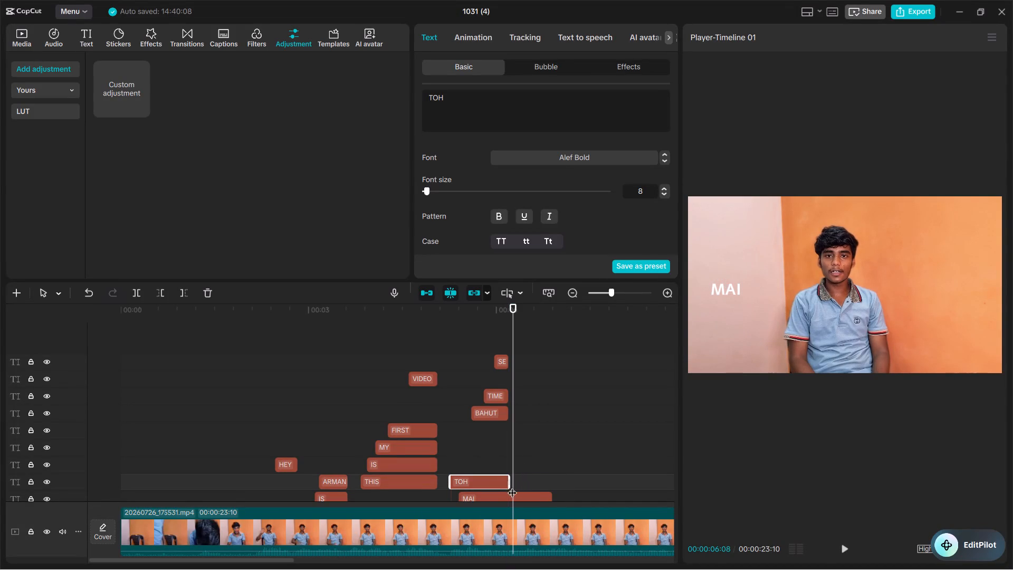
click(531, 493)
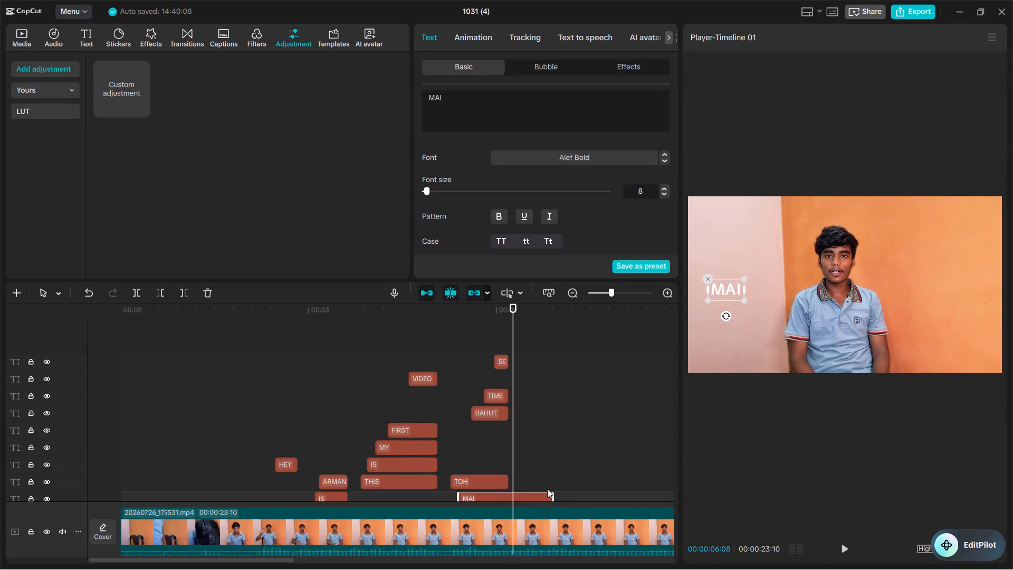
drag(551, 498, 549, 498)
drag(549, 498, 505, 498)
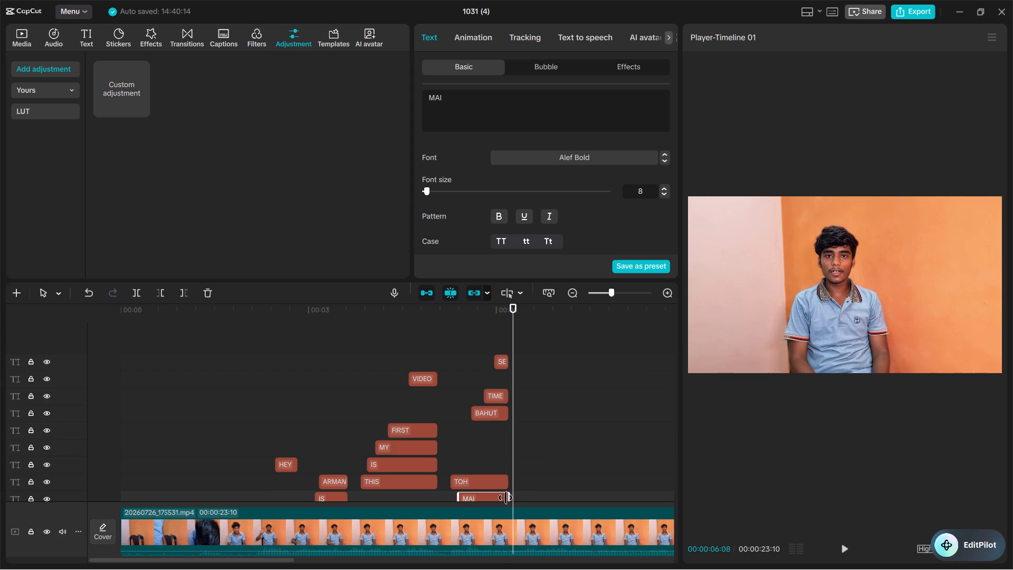
Replay the TOH MAI BAHUT TIME SE section in short bursts to check the caption timing against the speech.
click(443, 406)
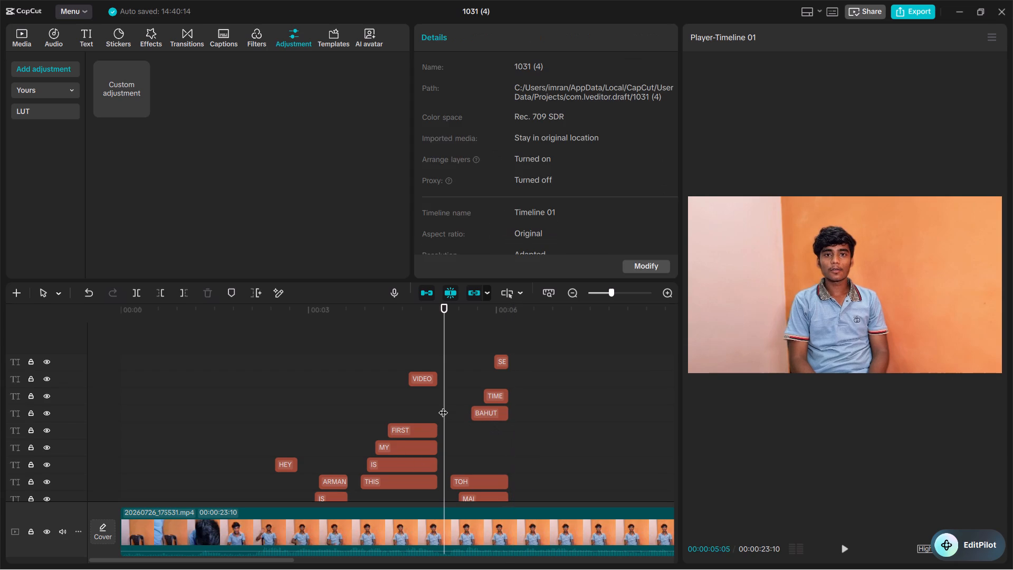
key(space)
key(space)
key(space)
key(space)
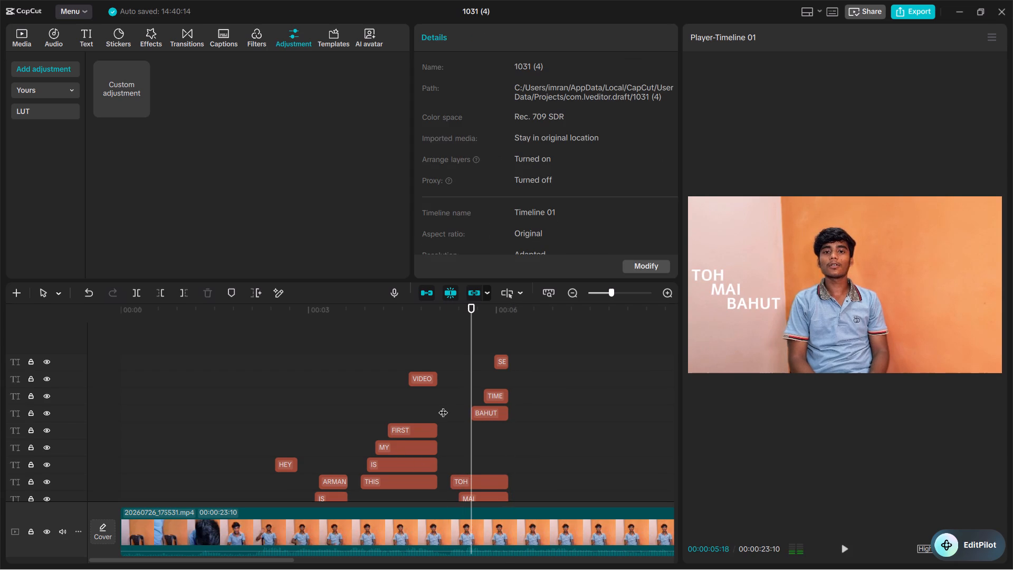
key(space)
key(space)
key(space)
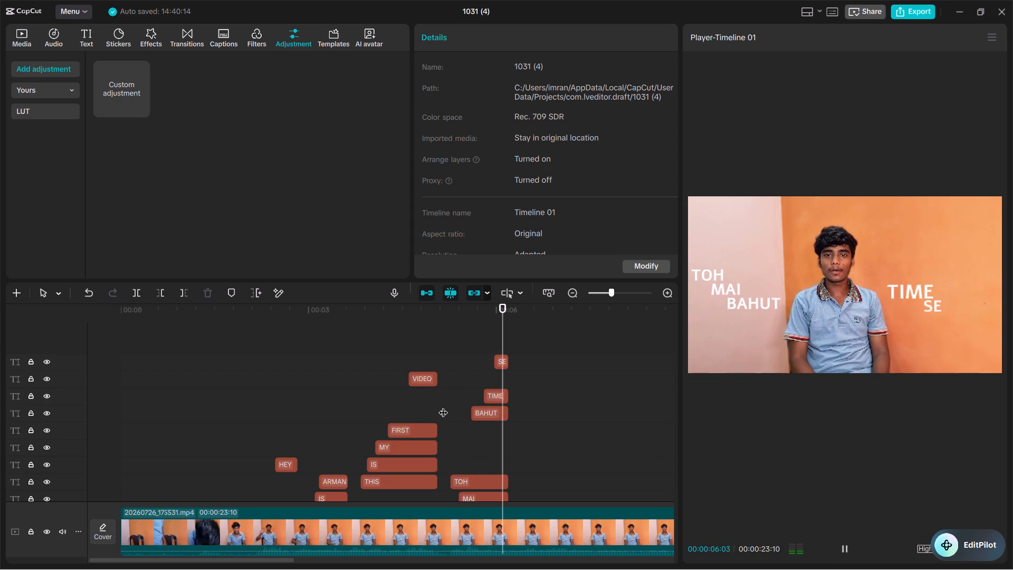
key(space)
click(455, 394)
key(space)
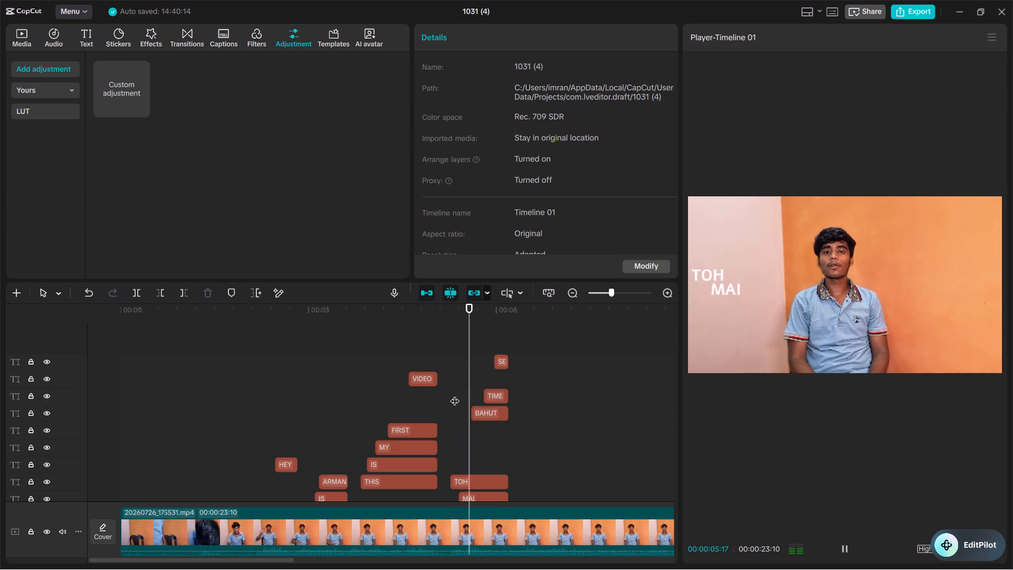
key(space)
click(432, 401)
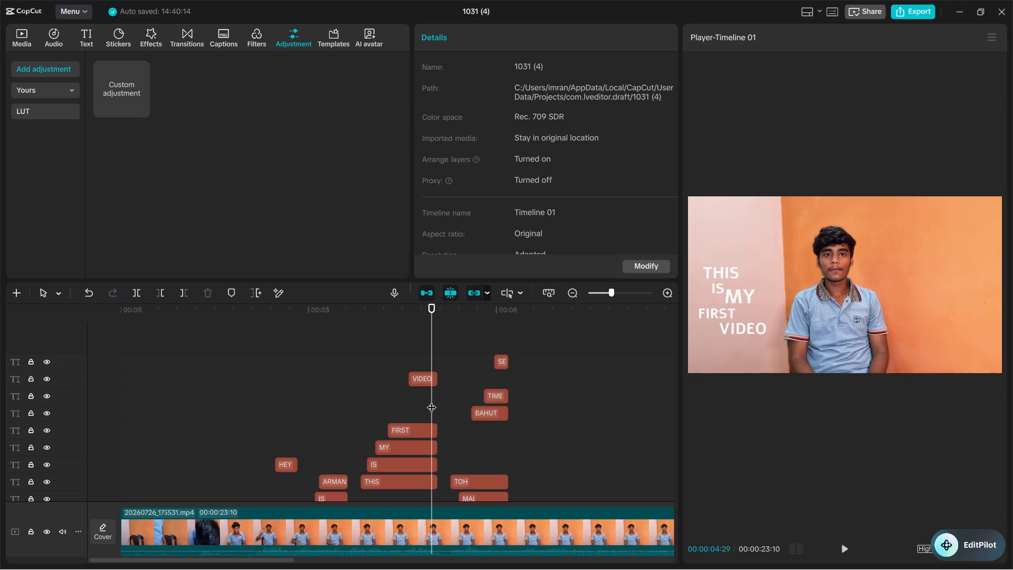
key(space)
key(space)
Replay from the ARMAN caption through SE in short bursts to check each word's appearance against the speech.
click(328, 401)
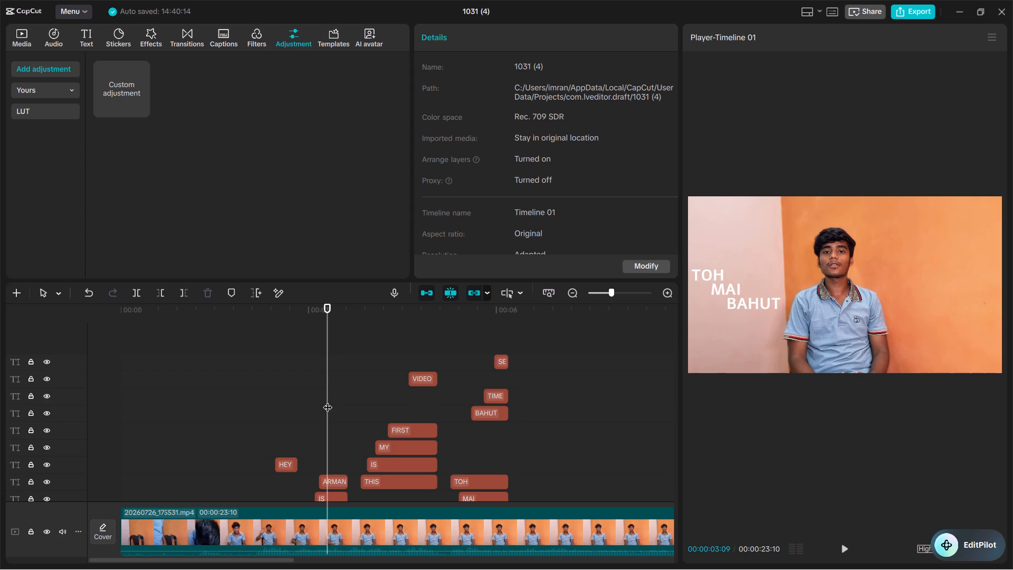
click(295, 362)
key(space)
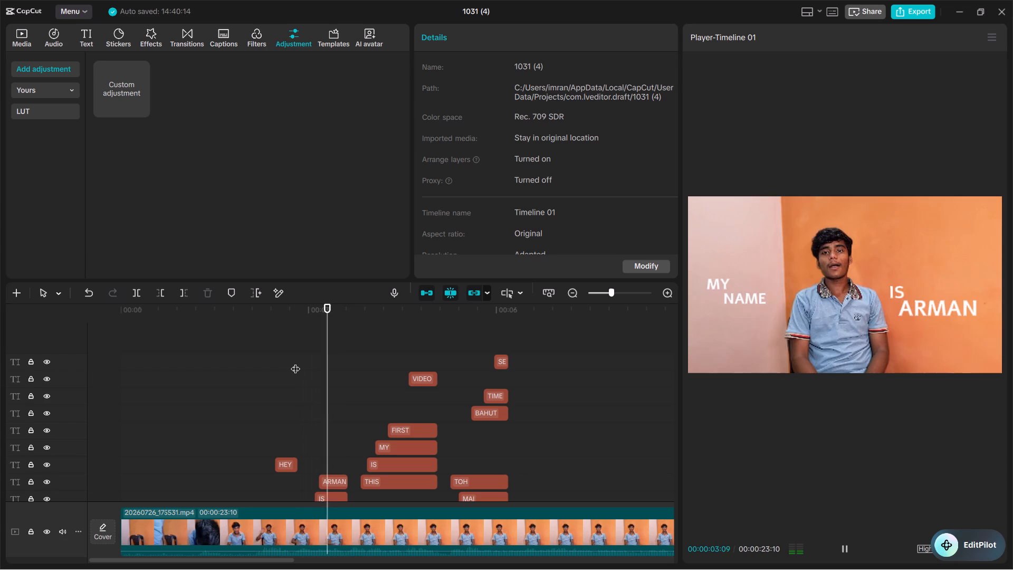
key(space)
key(space)
key(space)
key(space)
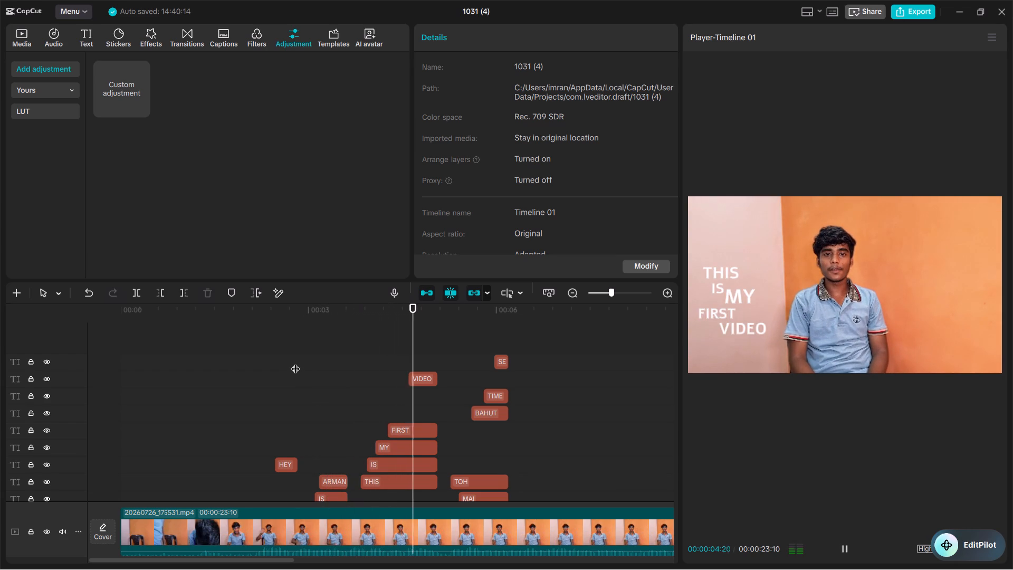
key(space)
key(space)
key(space)
key(space)
key(space)
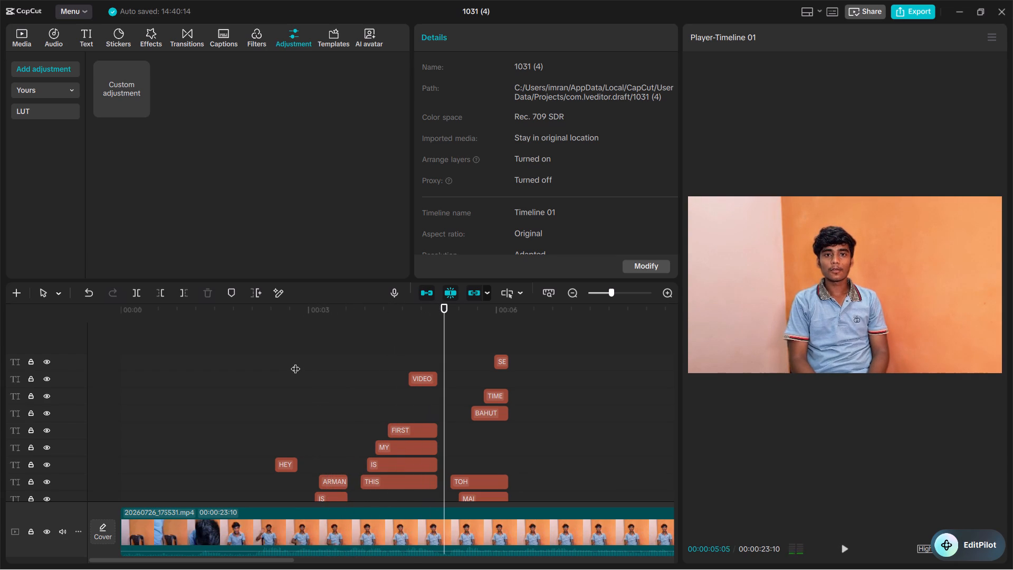
key(space)
key(space)
key(space)
key(space)
key(space)
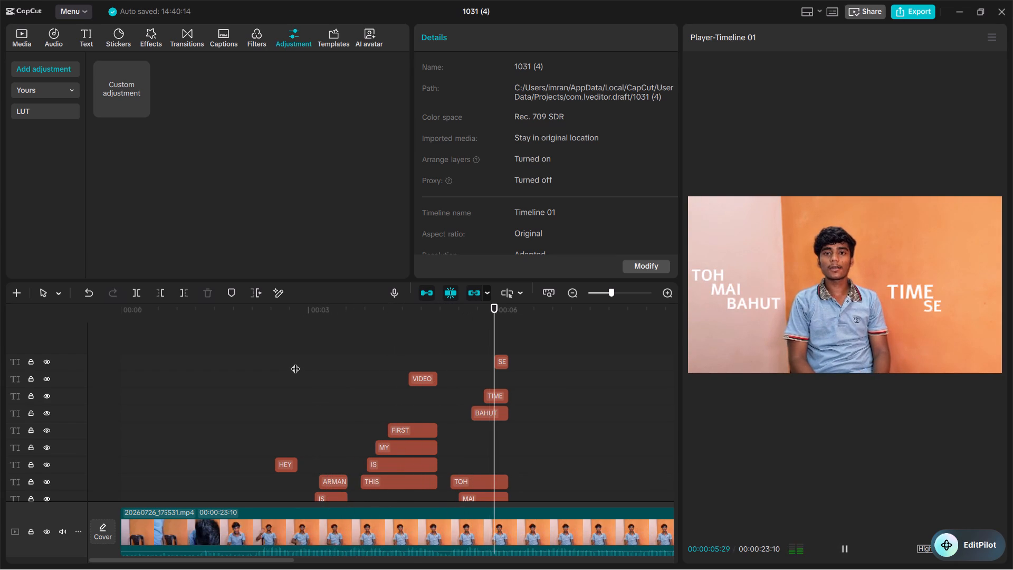
key(space)
key(space)
key(space)
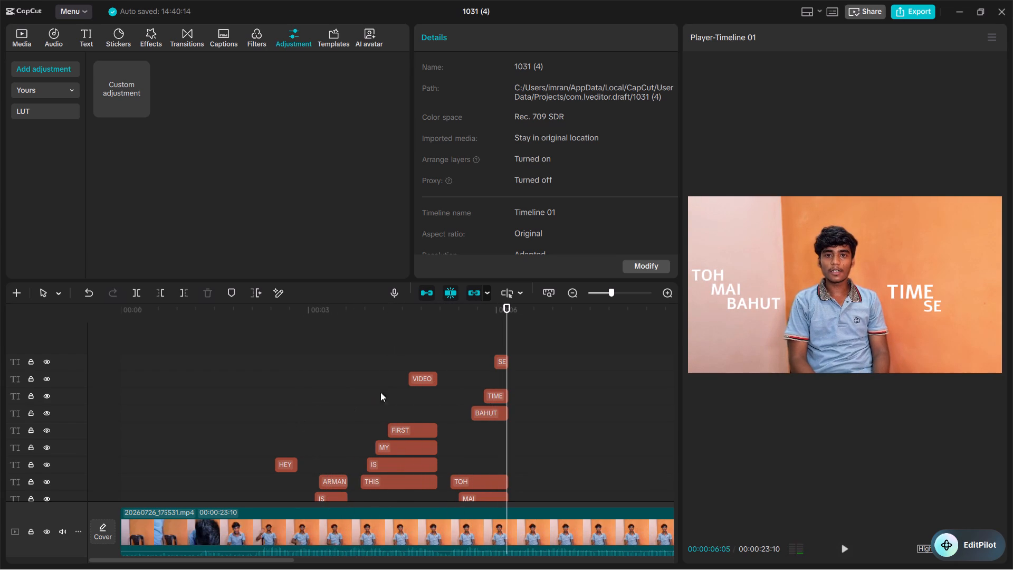
Replay the end of the TOH MAI BAHUT TIME SE section to examine where the captions should disappear.
click(457, 383)
key(space)
key(space)
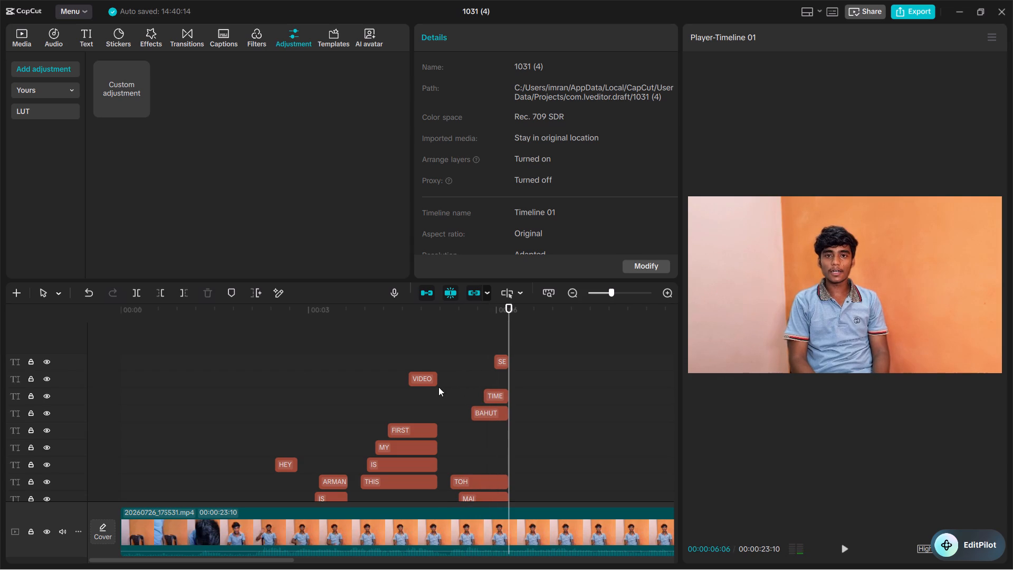
click(438, 387)
key(space)
key(space)
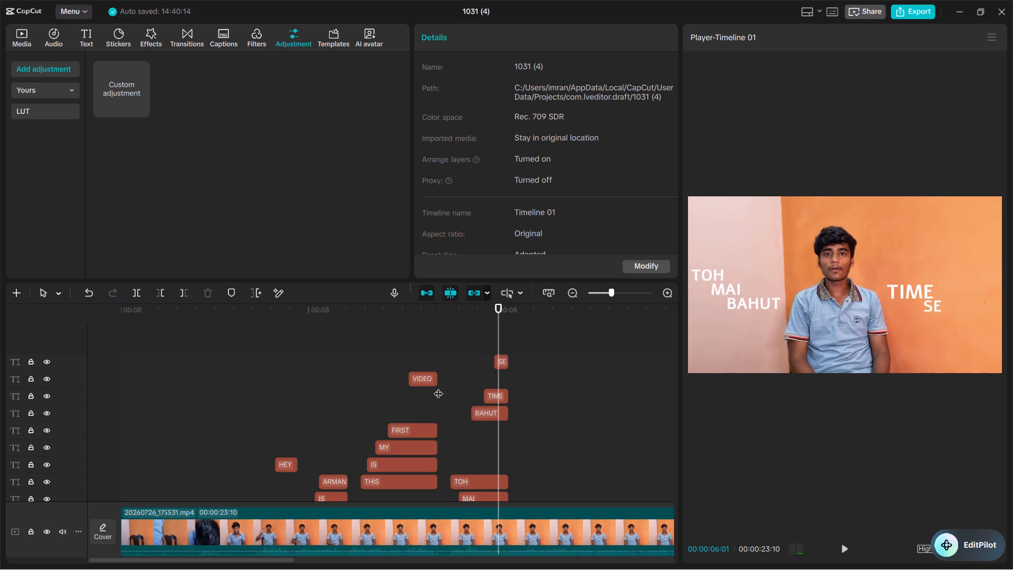
key(space)
key(space)
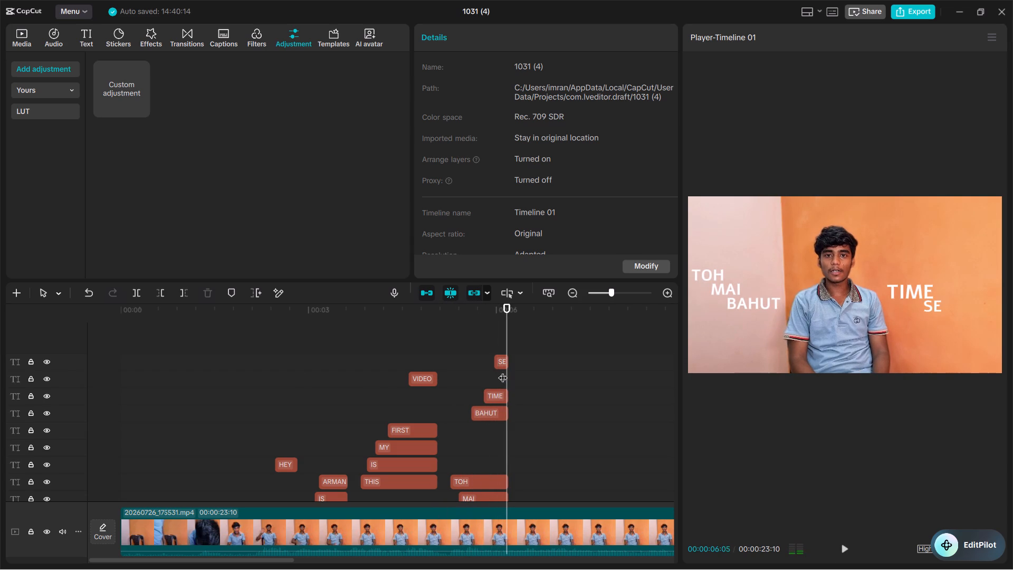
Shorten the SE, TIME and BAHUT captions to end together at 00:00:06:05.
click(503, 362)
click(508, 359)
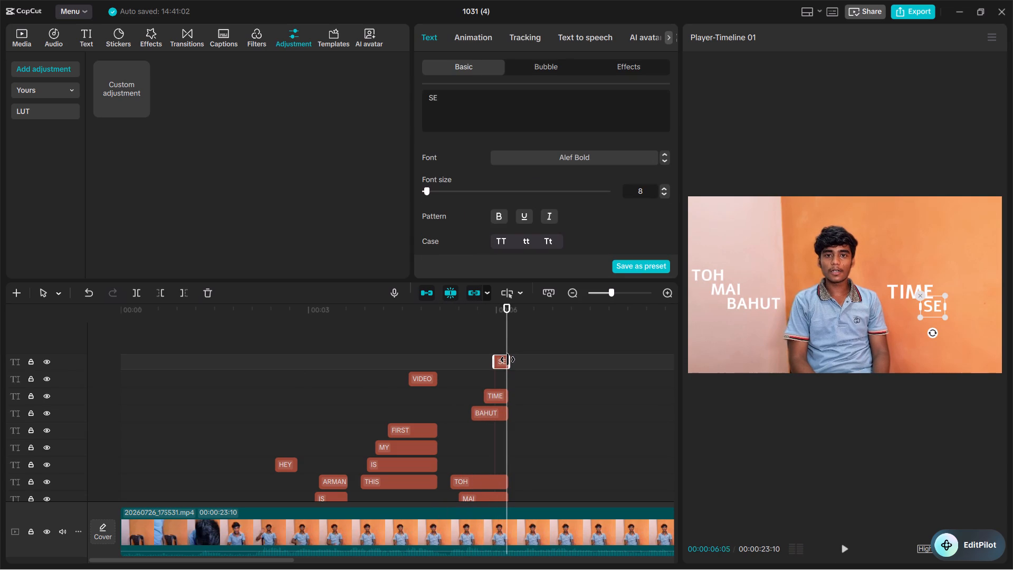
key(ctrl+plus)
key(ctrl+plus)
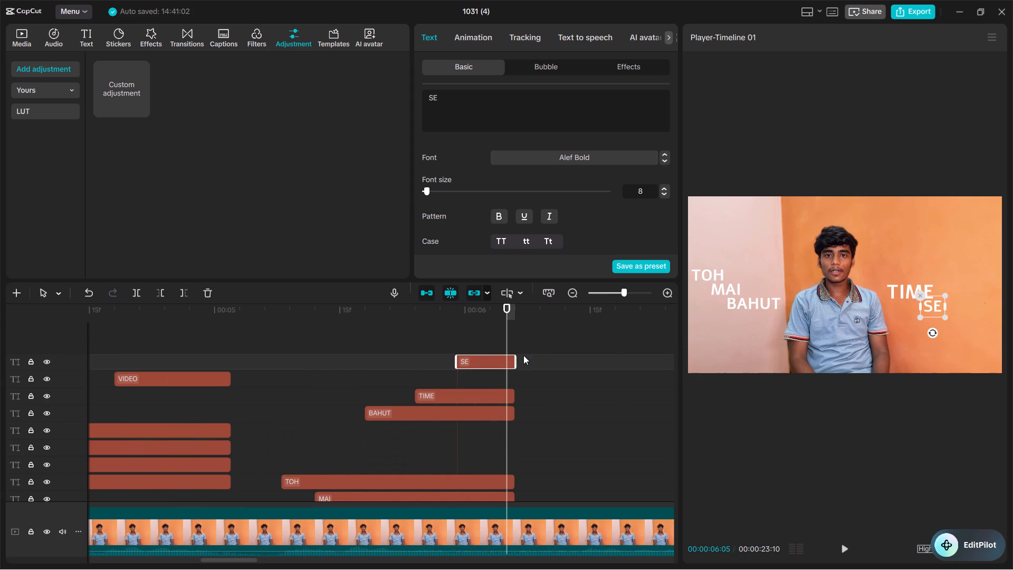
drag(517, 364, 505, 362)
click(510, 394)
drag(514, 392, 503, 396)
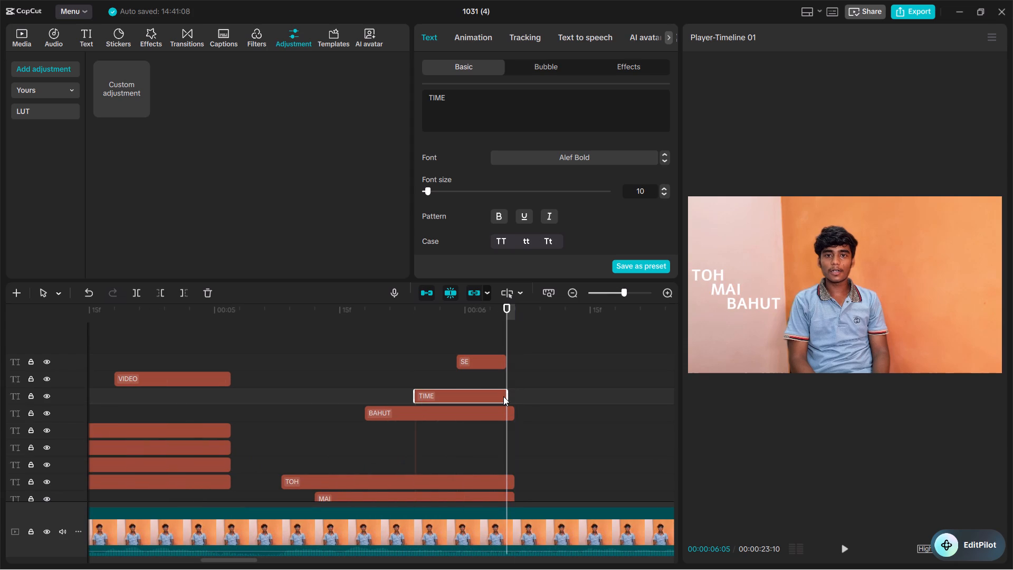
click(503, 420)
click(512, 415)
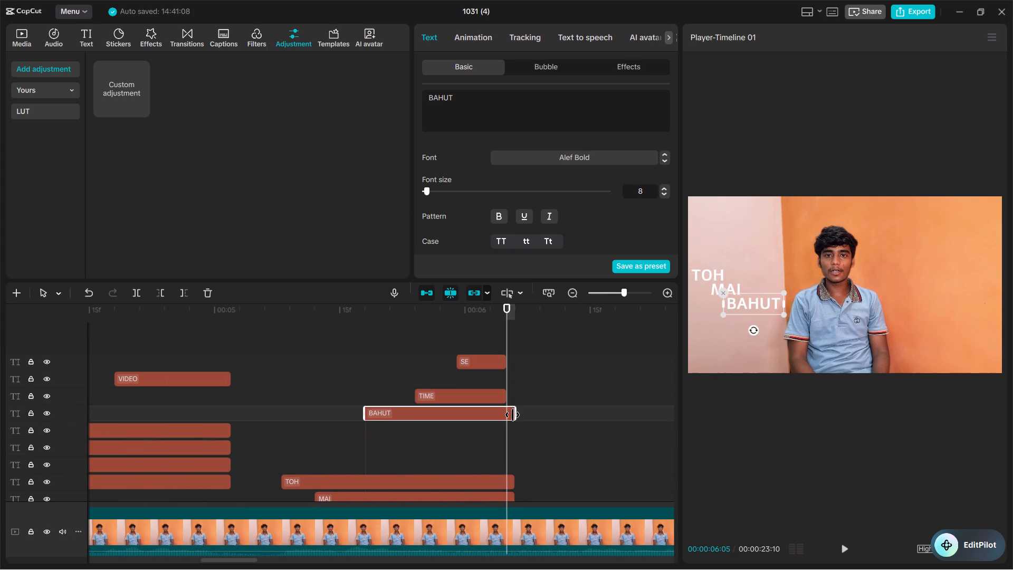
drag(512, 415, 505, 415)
Shorten the TOH and MAI captions to end with the other words at 00:00:06:05.
click(508, 479)
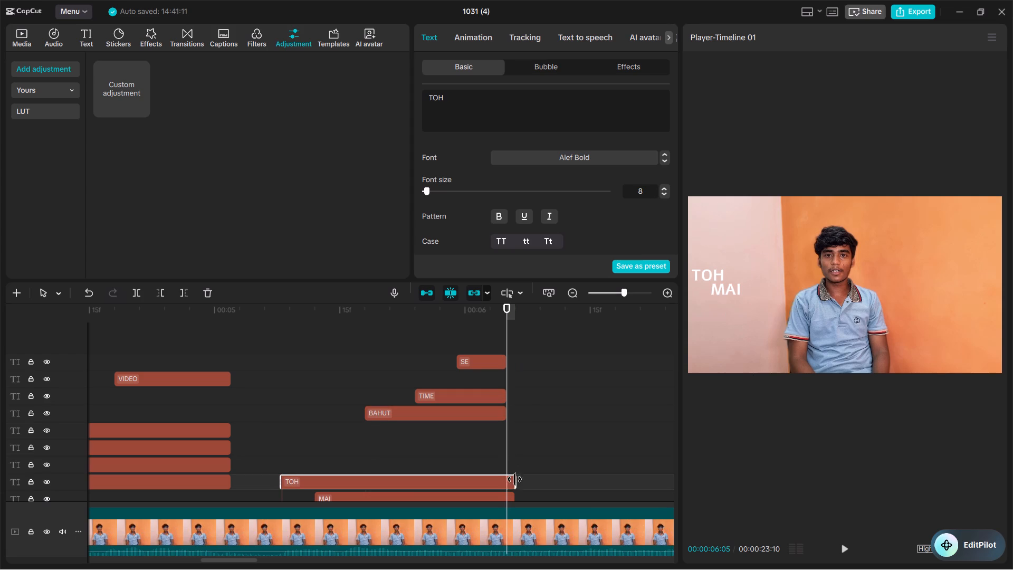
drag(514, 479, 505, 481)
click(510, 498)
drag(517, 500, 515, 500)
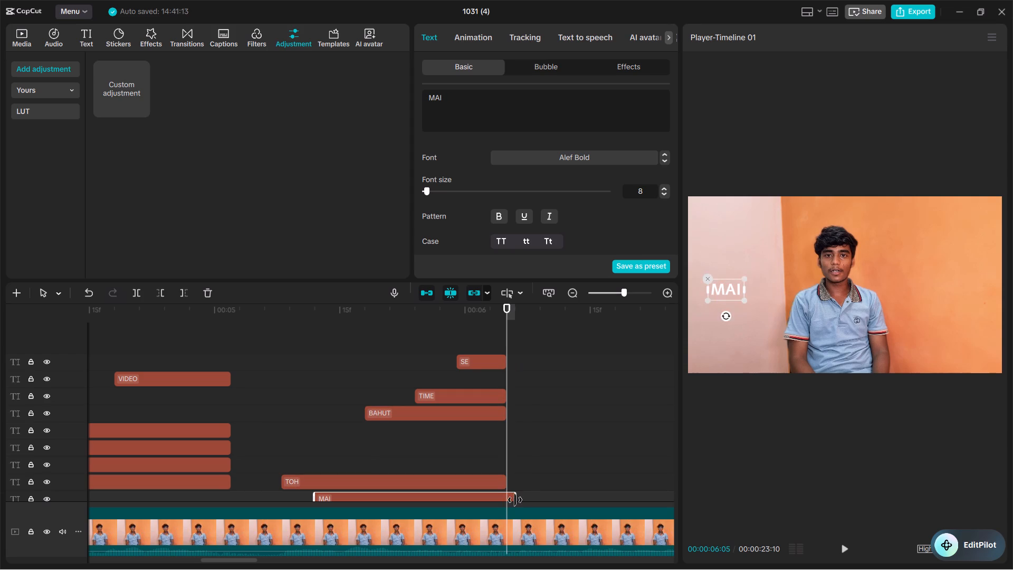
drag(515, 500, 505, 500)
Replay from just after VIDEO past the end of SE to check when the captions disappear relative to the speech.
click(243, 389)
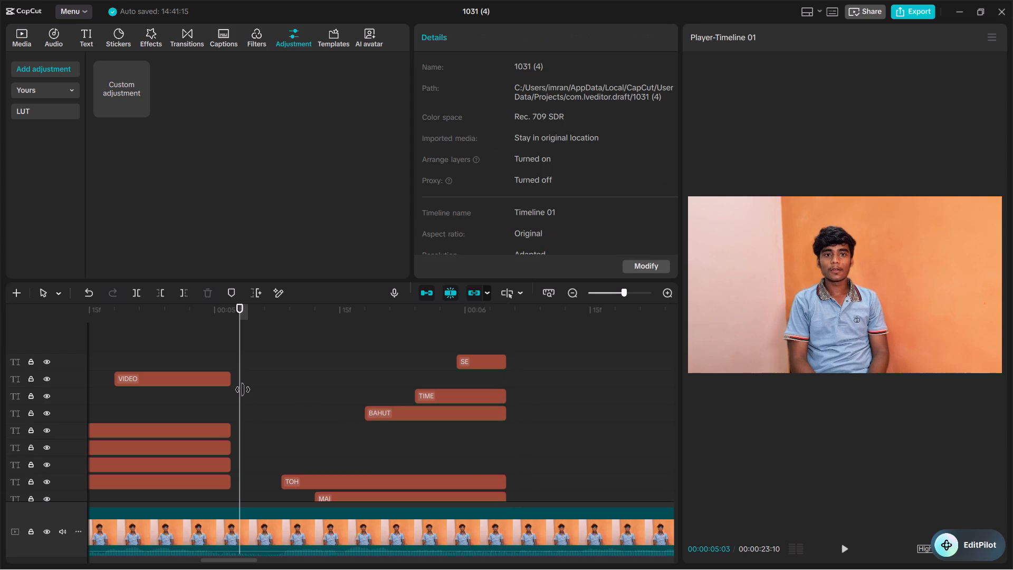
key(space)
key(space)
key(space)
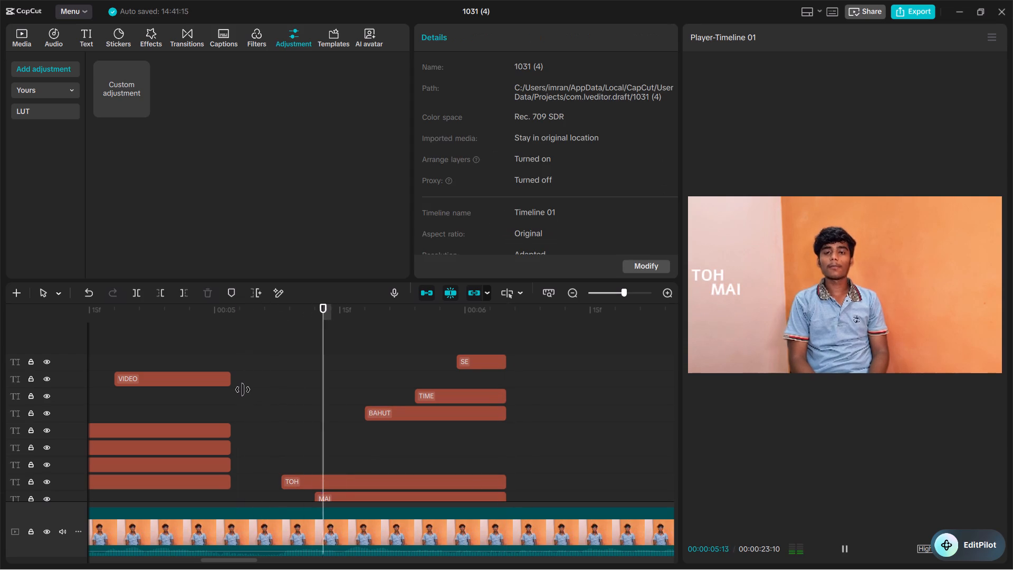
key(space)
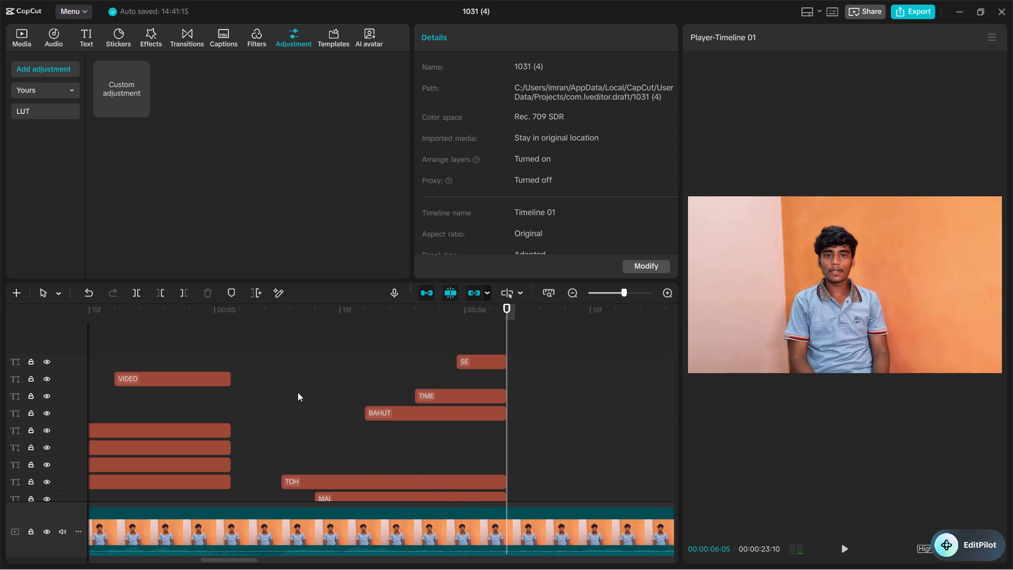
click(376, 378)
key(space)
key(space)
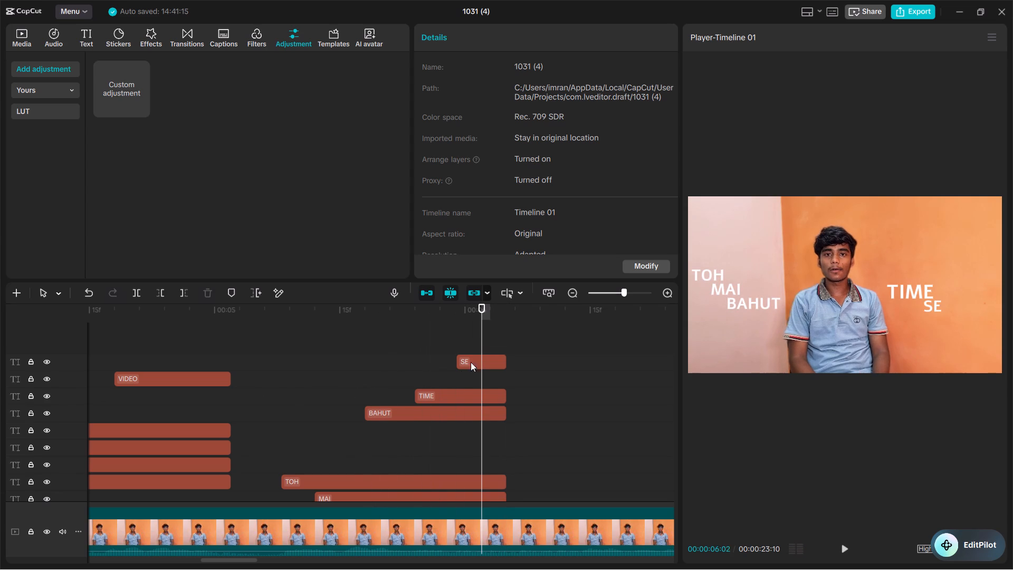
click(483, 339)
key(space)
key(space)
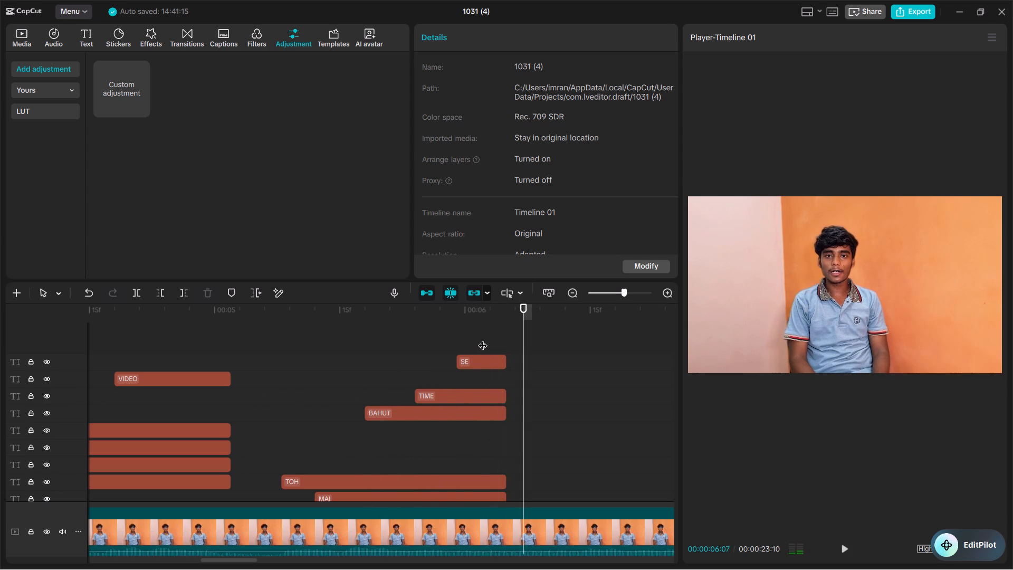
Shorten the SE, TIME, BAHUT and TOH captions to end together at about 00:00:06:03.
click(483, 339)
click(498, 362)
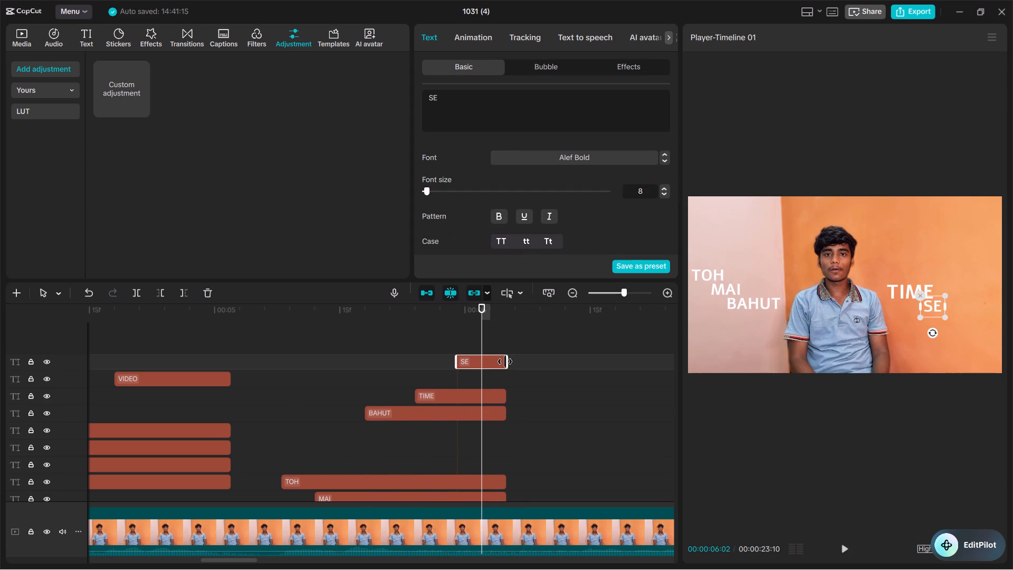
drag(505, 362, 492, 366)
click(494, 401)
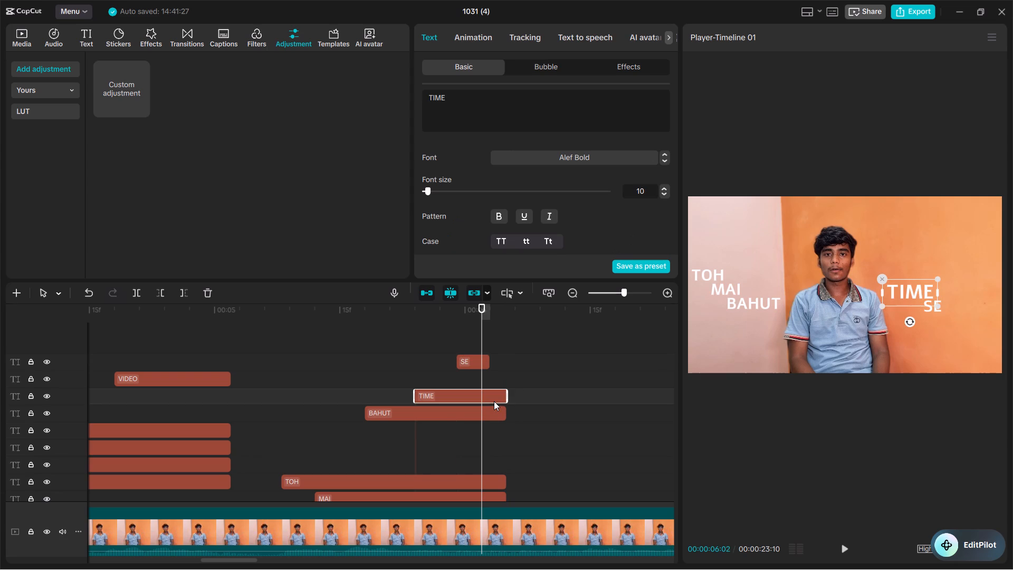
drag(505, 394, 485, 396)
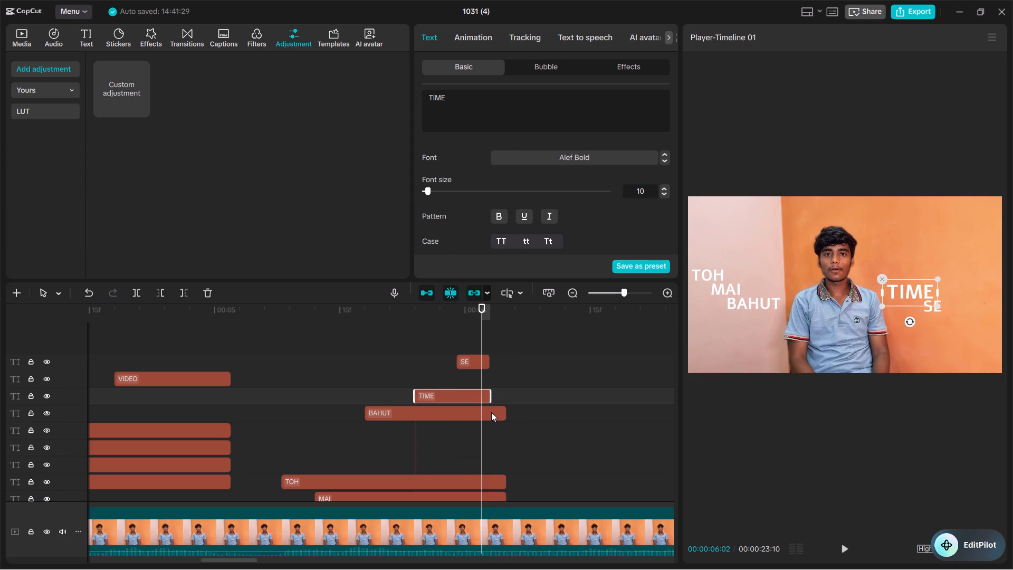
click(491, 412)
drag(503, 412, 490, 412)
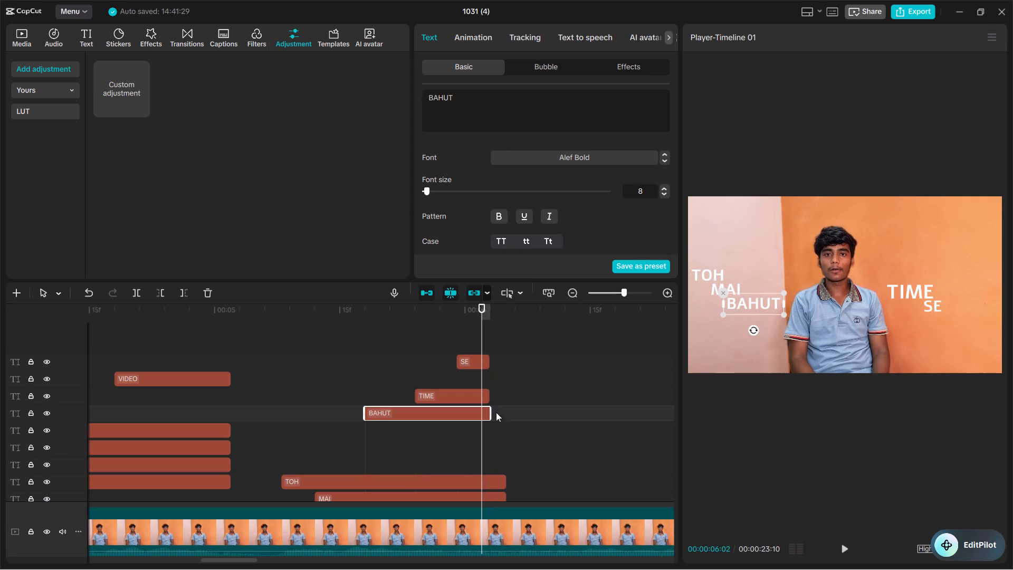
click(494, 482)
drag(508, 480, 492, 482)
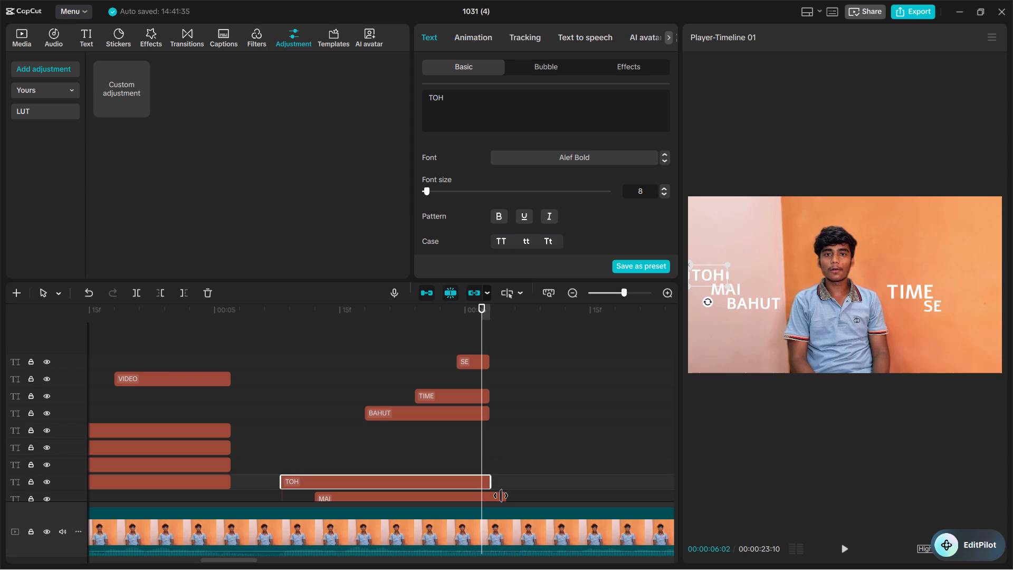
Shorten the MAI caption to end with the other words at about 00:00:06:03, and replay the phrase to its end.
click(501, 496)
drag(508, 496, 492, 498)
click(321, 448)
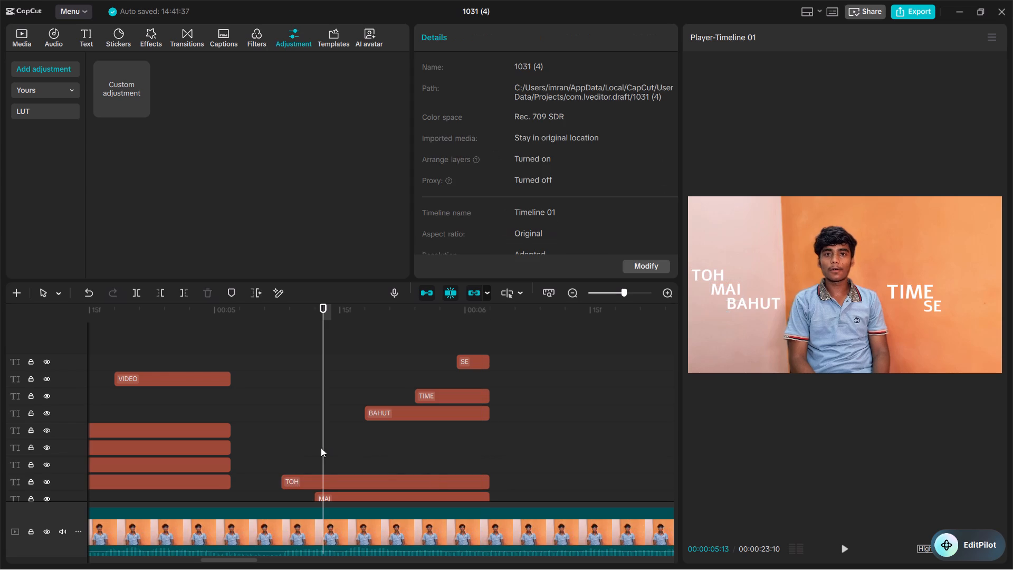
key(space)
key(space)
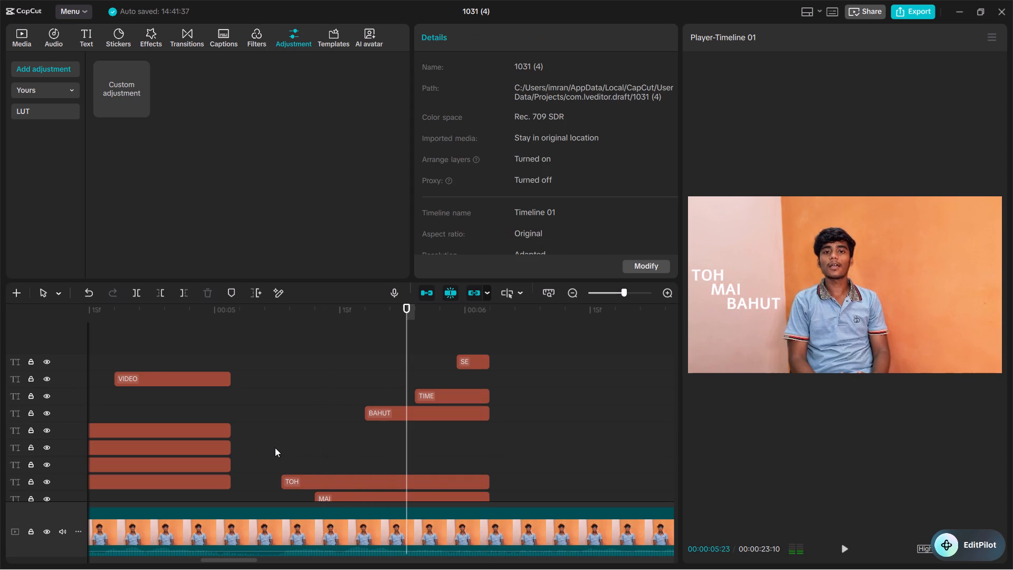
key(space)
key(space)
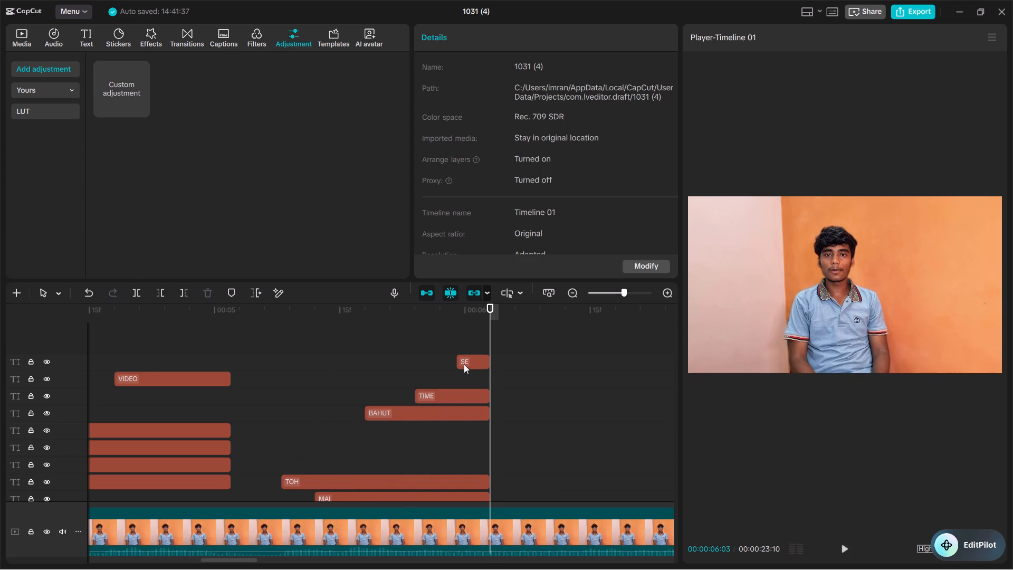
Duplicate the SE caption at 00:00:06:03, place the copy beside the speaker's head and change its text to "contentcreation".
click(464, 364)
key(ctrl+c)
key(ctrl+v)
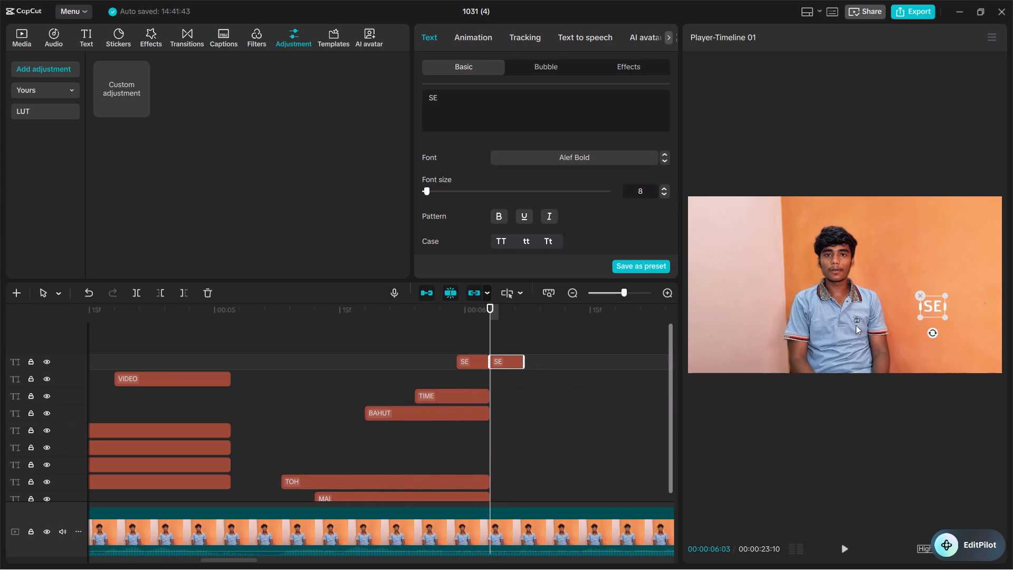
drag(935, 305, 789, 249)
double_click(789, 249)
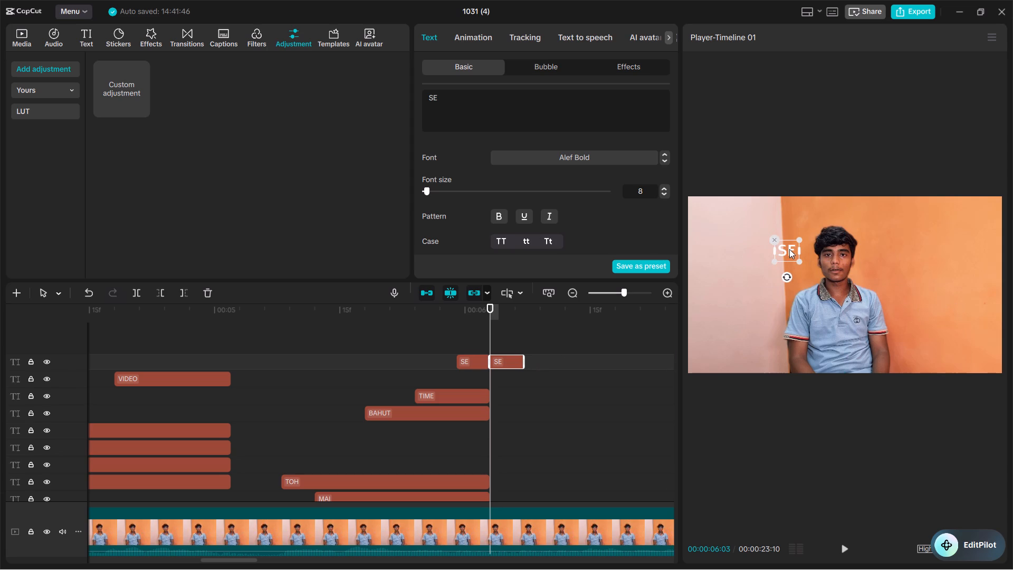
key(BackSpace)
text(contentcreation)
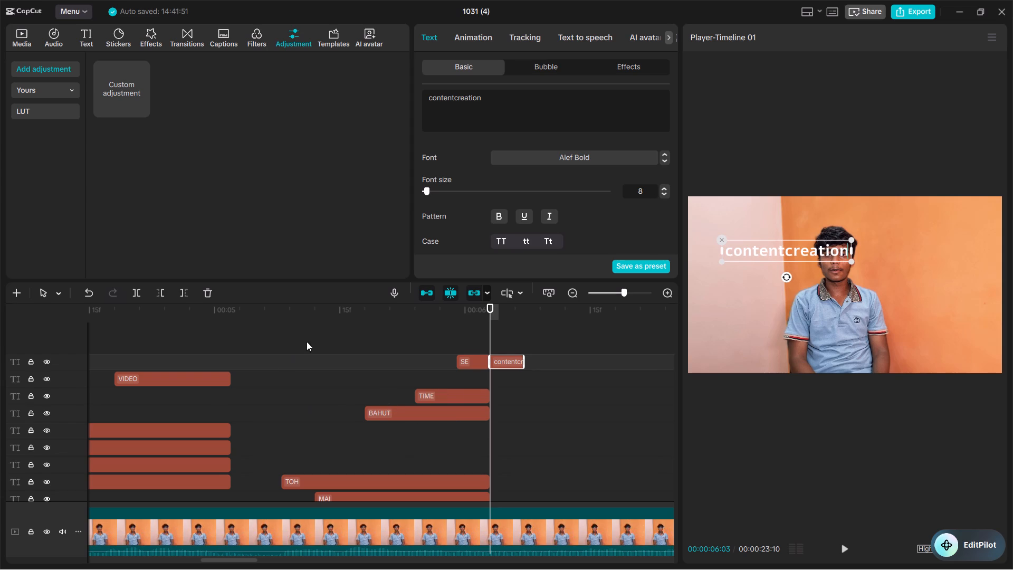
Play on past the contentcreation caption and scrub through the footage ahead to review the upcoming speech.
click(323, 385)
key(space)
key(space)
key(space)
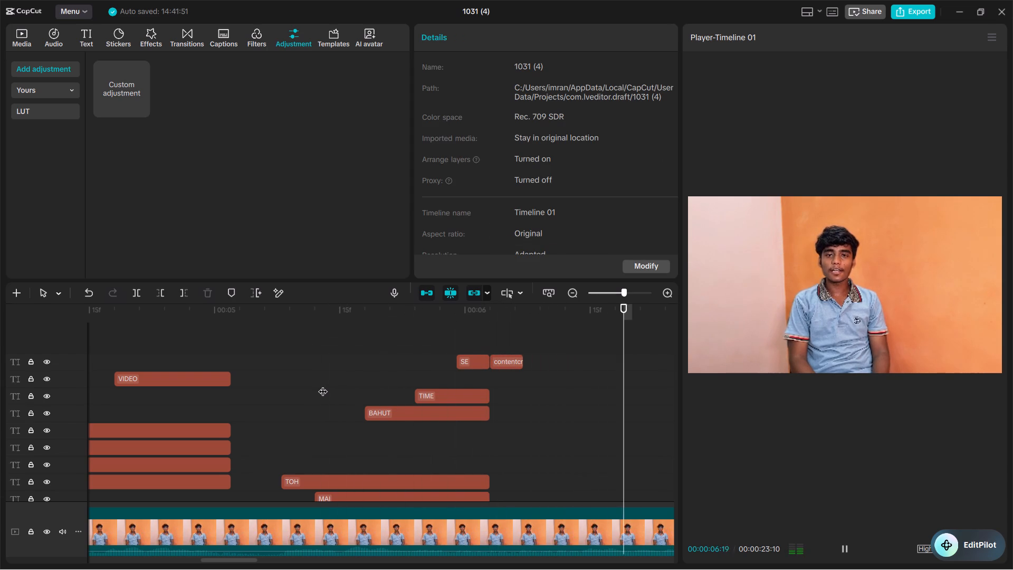
key(space)
drag(346, 415, 2, 422)
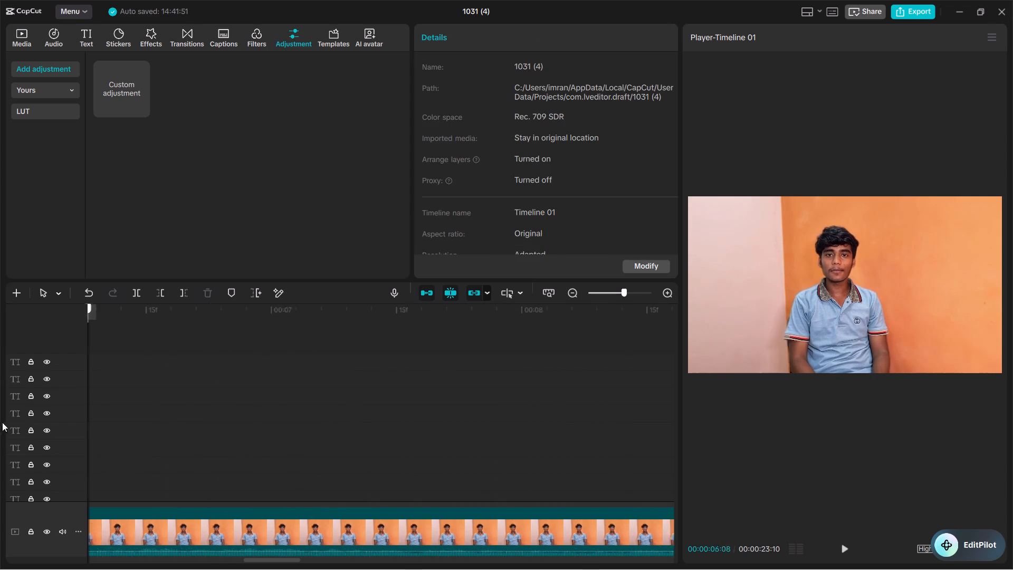
drag(2, 422, 159, 445)
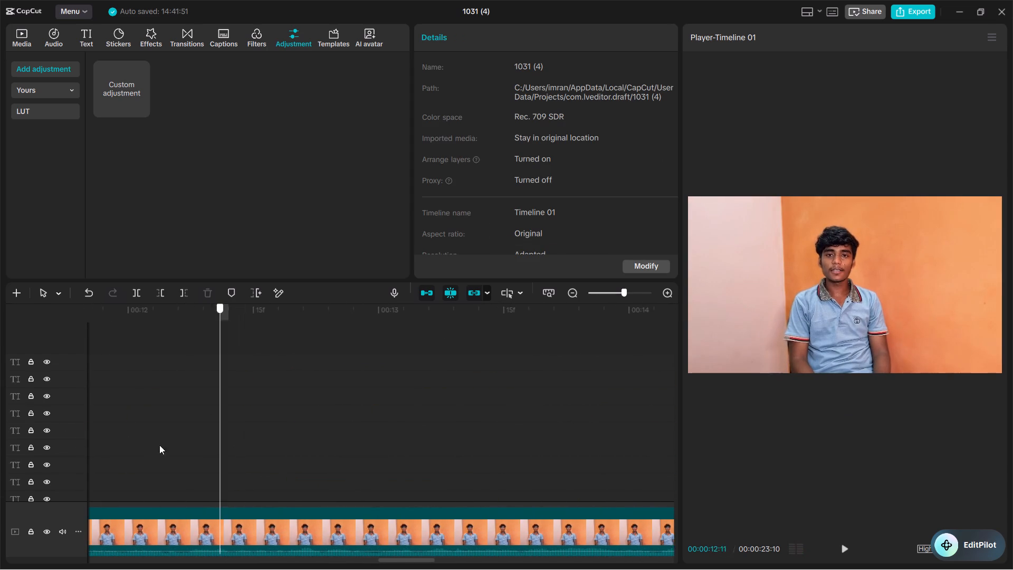
drag(159, 445, 85, 454)
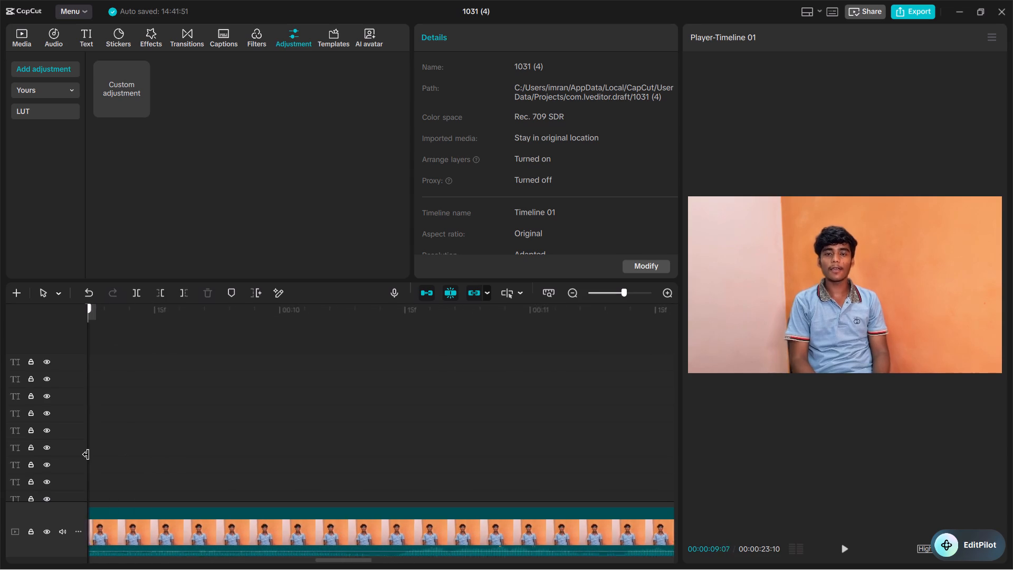
drag(85, 454, 424, 413)
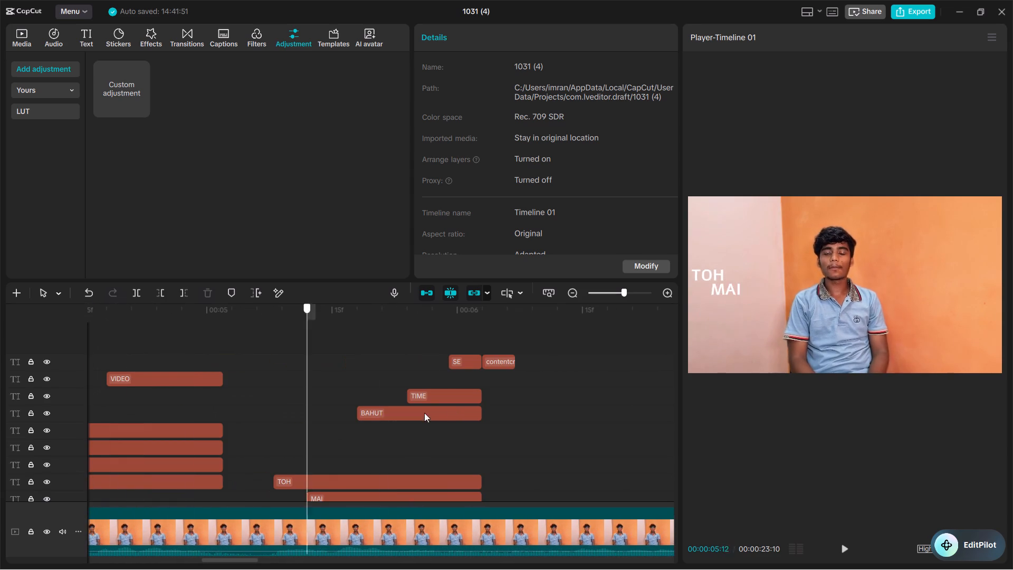
drag(424, 413, 485, 399)
Duplicate the contentcreation caption, change the copy's text to "ke" and place its clip on a track above, overlapping the end of contentcreation.
click(491, 362)
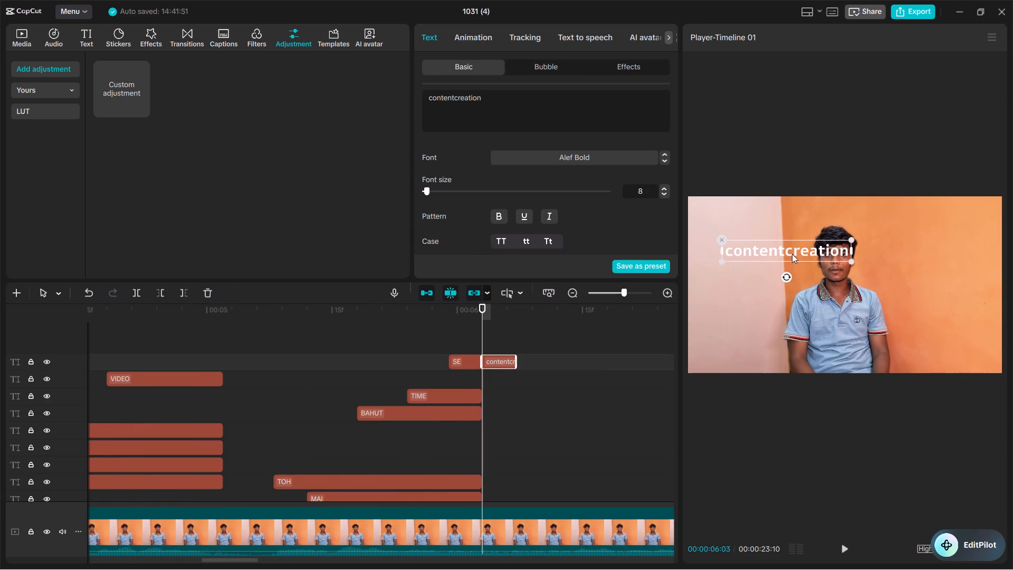
double_click(787, 254)
double_click(499, 357)
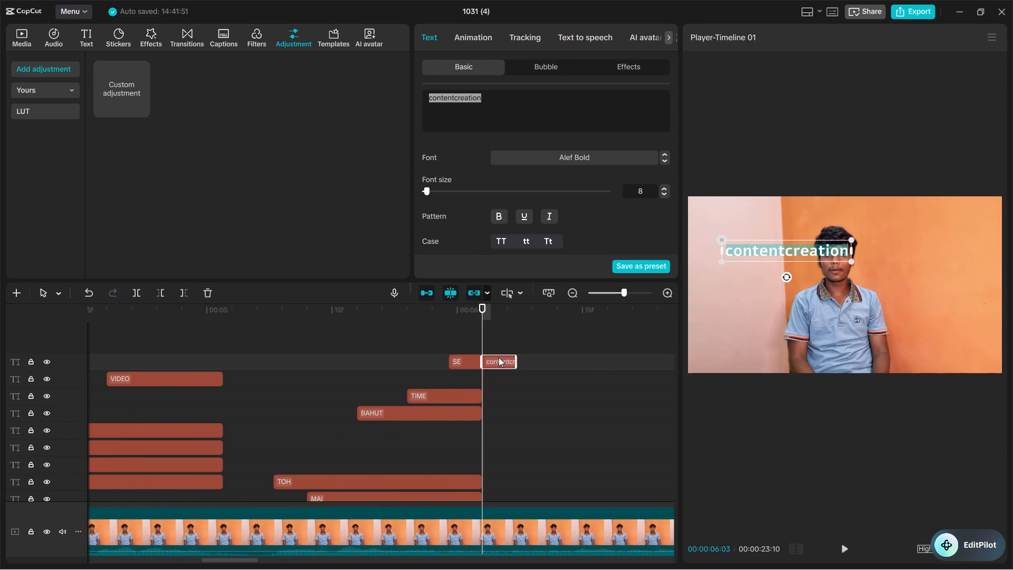
click(429, 373)
click(514, 357)
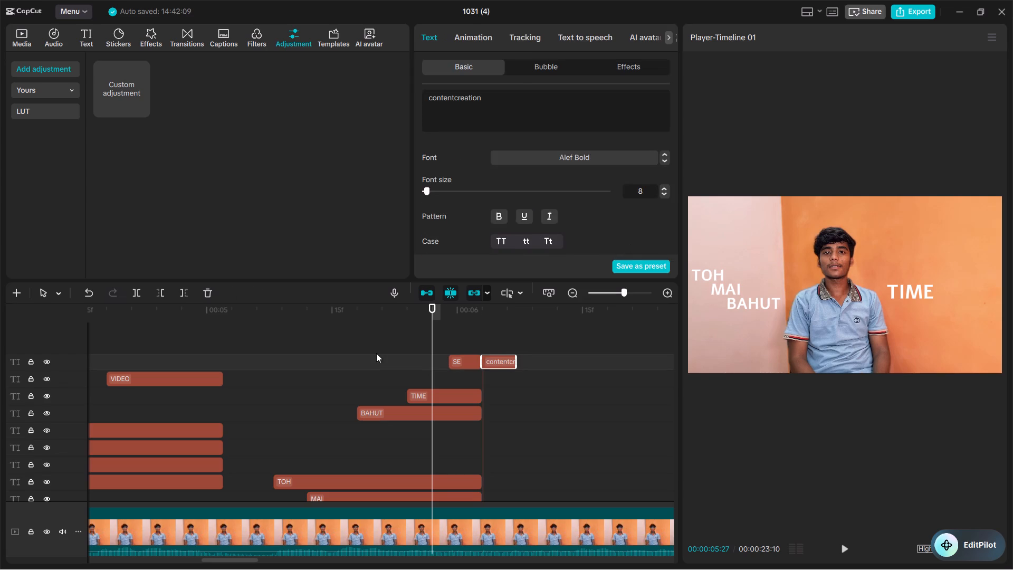
double_click(376, 353)
click(494, 359)
key(ctrl+c)
key(ctrl+v)
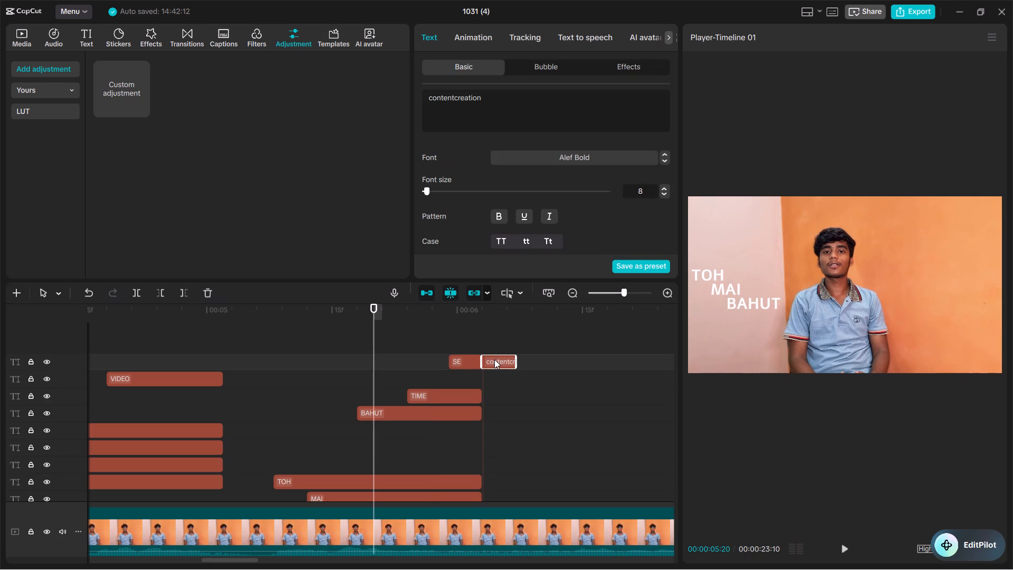
double_click(771, 242)
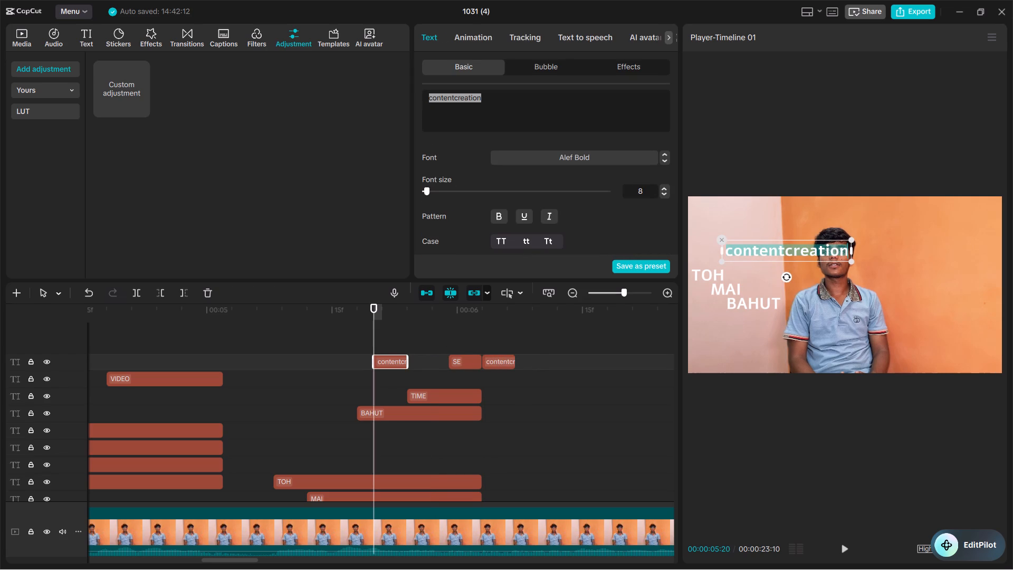
key(BackSpace)
text(ke)
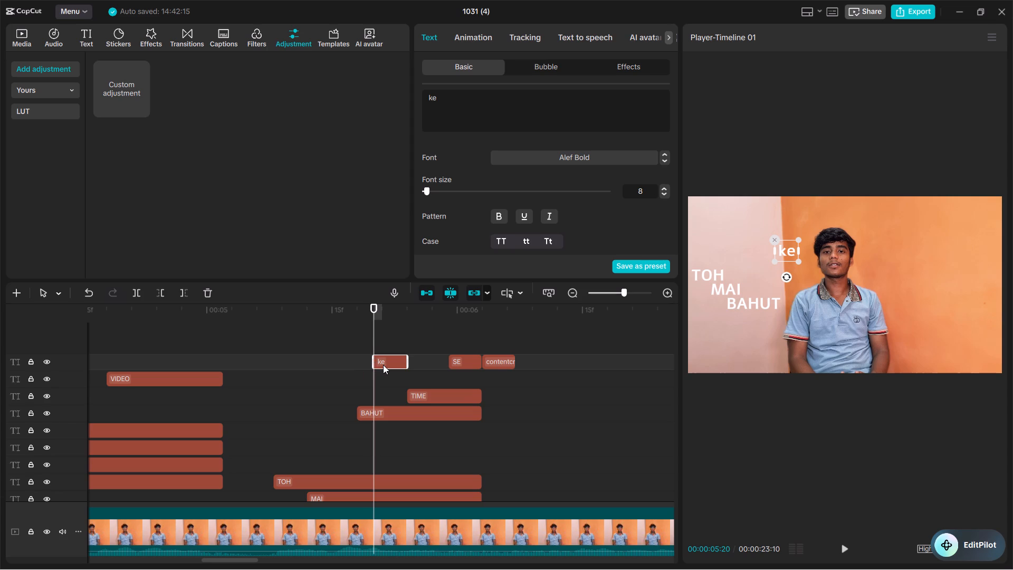
drag(383, 365, 517, 348)
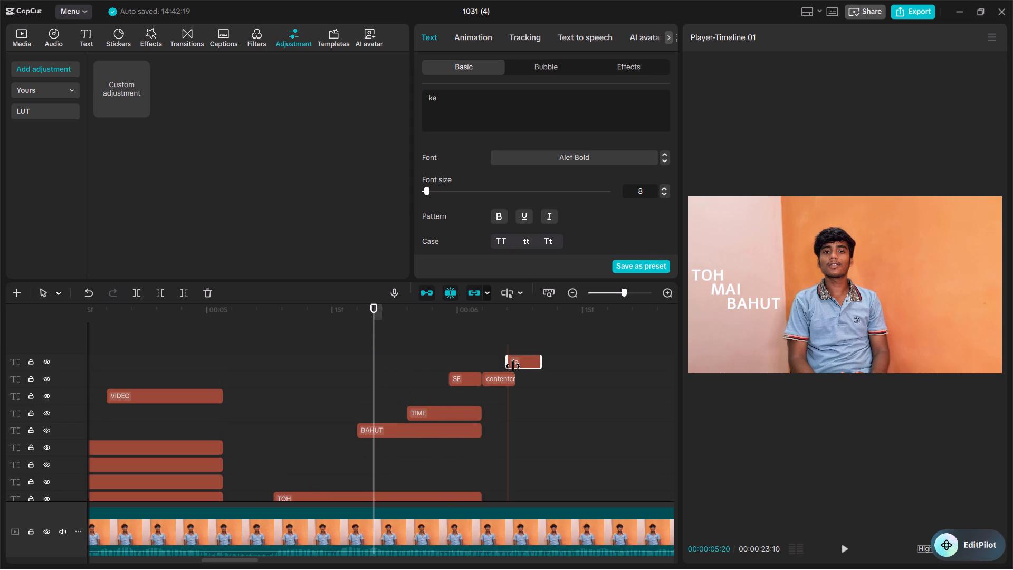
Duplicate the ke caption and place the copy on a track above, starting at 00:00:06:10 where the first ke ends.
click(513, 366)
click(526, 365)
key(ctrl+c)
key(ctrl+v)
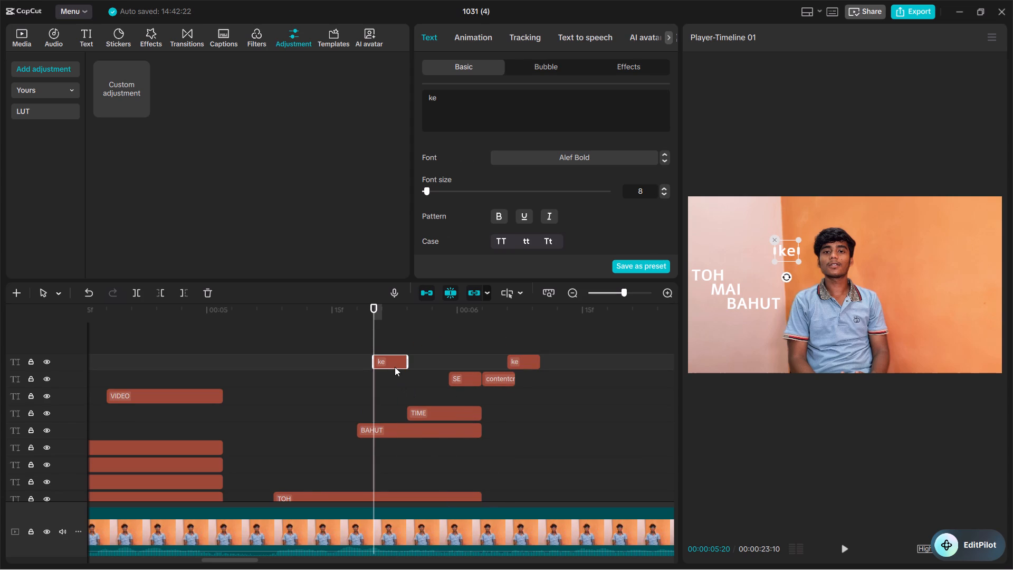
drag(395, 367, 561, 346)
click(542, 344)
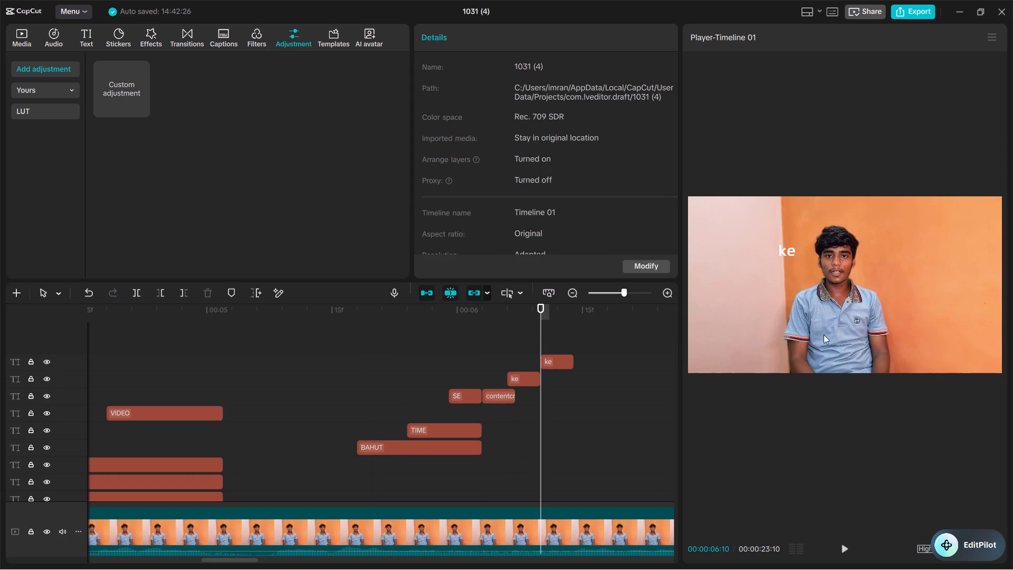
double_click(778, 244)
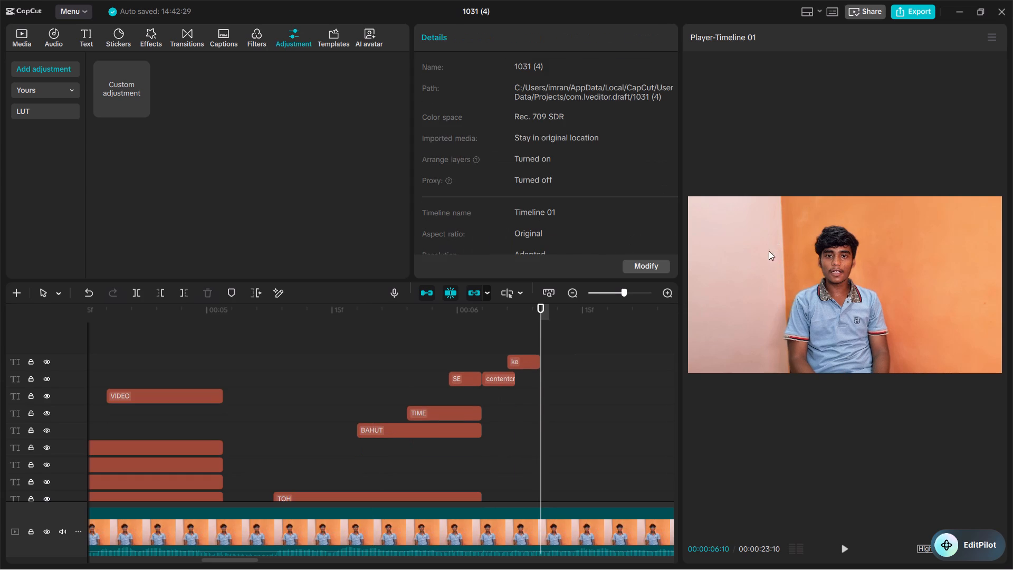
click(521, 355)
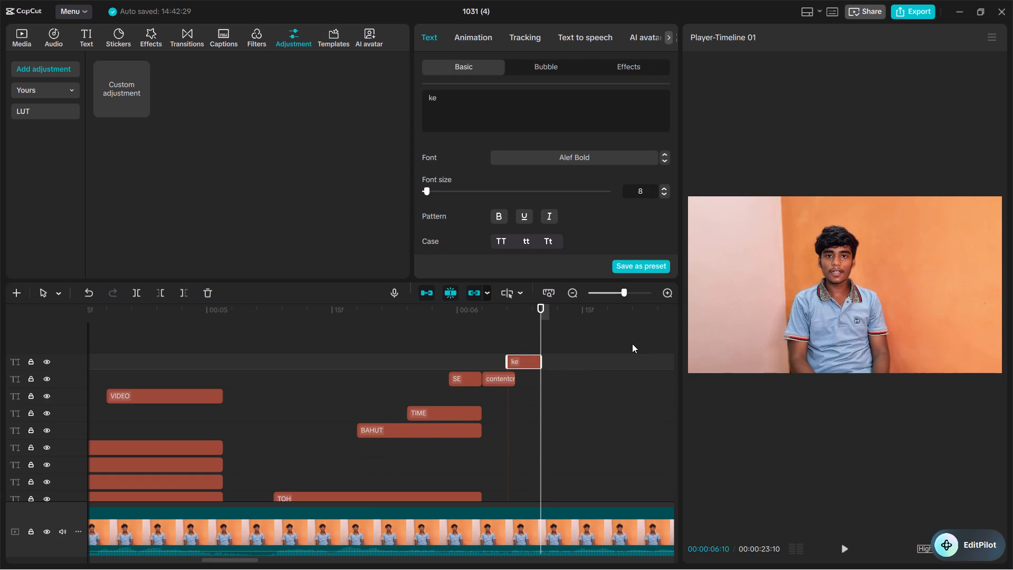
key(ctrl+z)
Move the second ke caption down beside the speaker's arm and change its text to "bare".
click(553, 359)
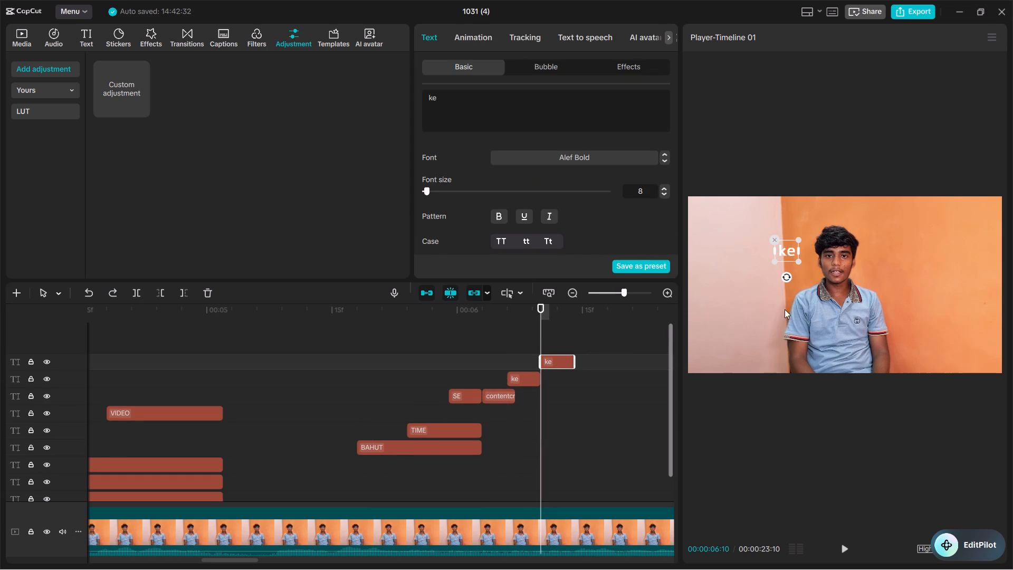
drag(778, 244, 789, 272)
drag(789, 249, 789, 253)
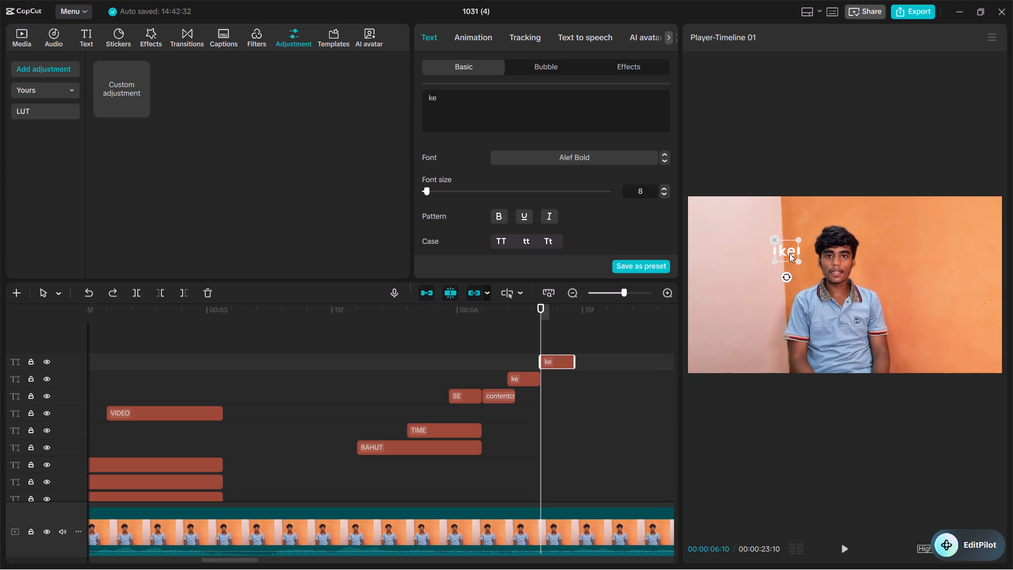
drag(789, 253, 791, 311)
double_click(791, 311)
key(BackSpace)
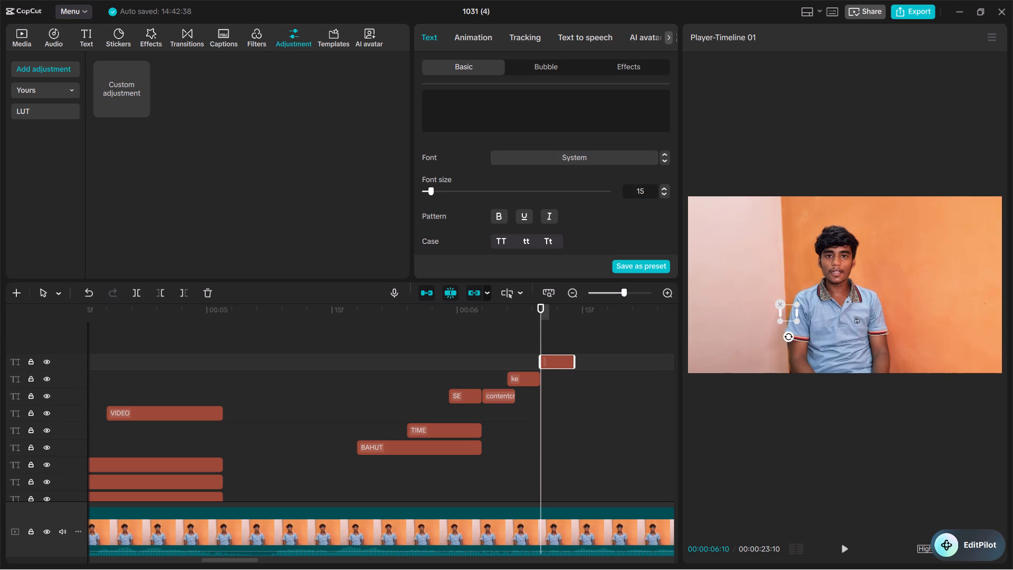
text(bare)
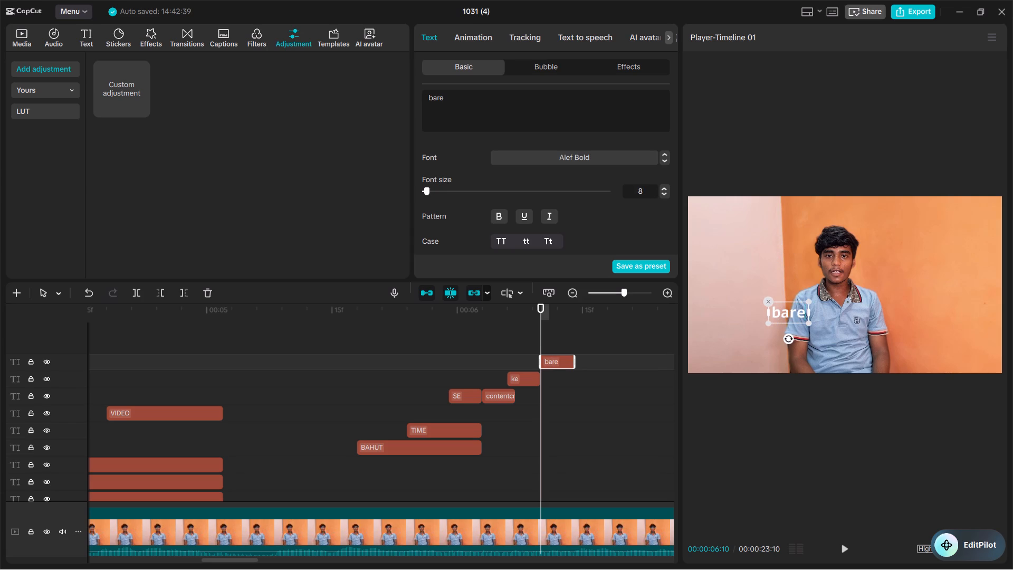
Duplicate the bare caption at 00:00:06:11, move the copy onto the speaker's shirt beside bare and change its text to "me".
double_click(549, 365)
key(ctrl+c)
key(ctrl+v)
click(547, 337)
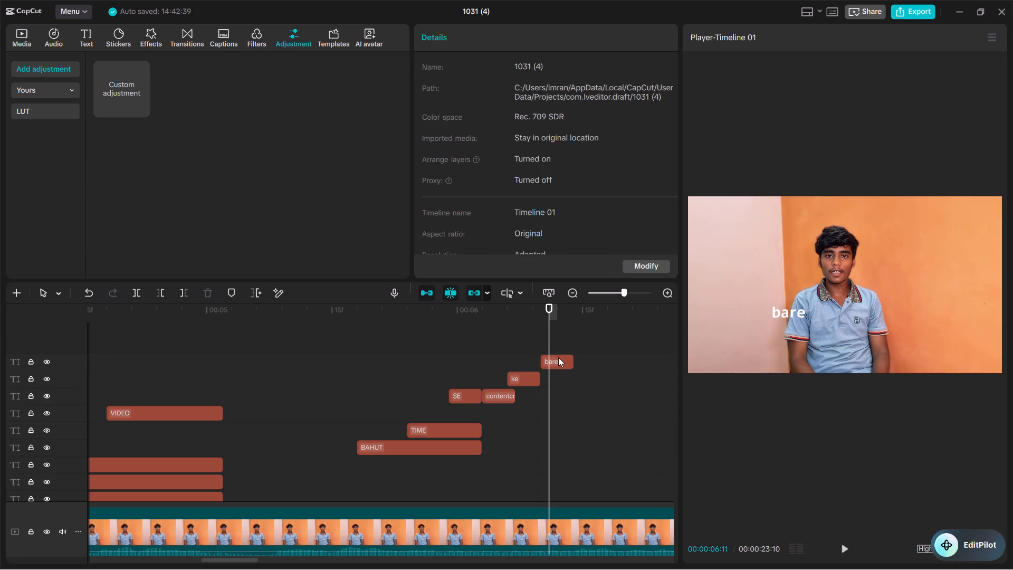
click(558, 357)
key(ctrl+c)
key(ctrl+v)
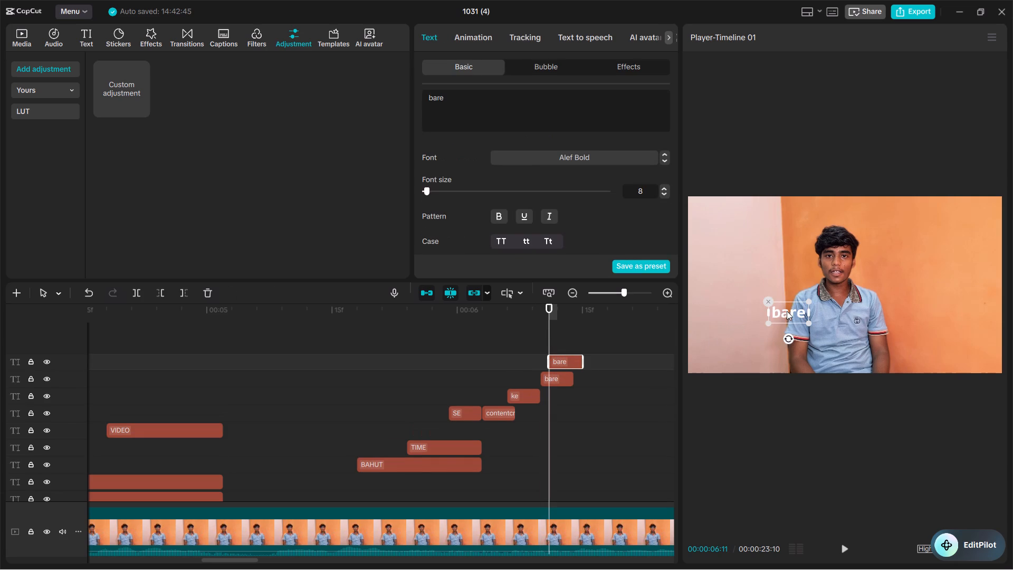
drag(787, 311, 819, 318)
double_click(819, 318)
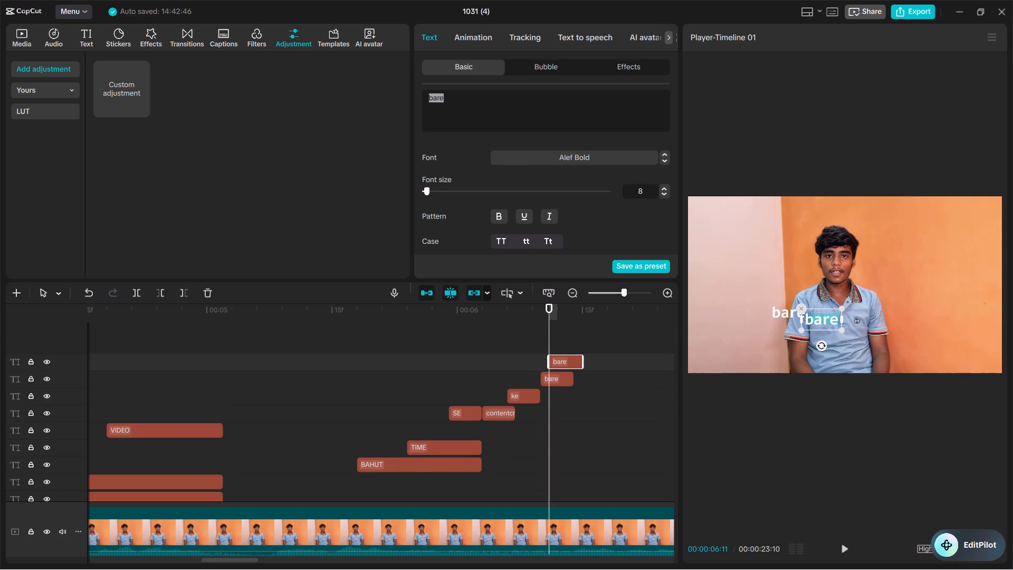
key(BackSpace)
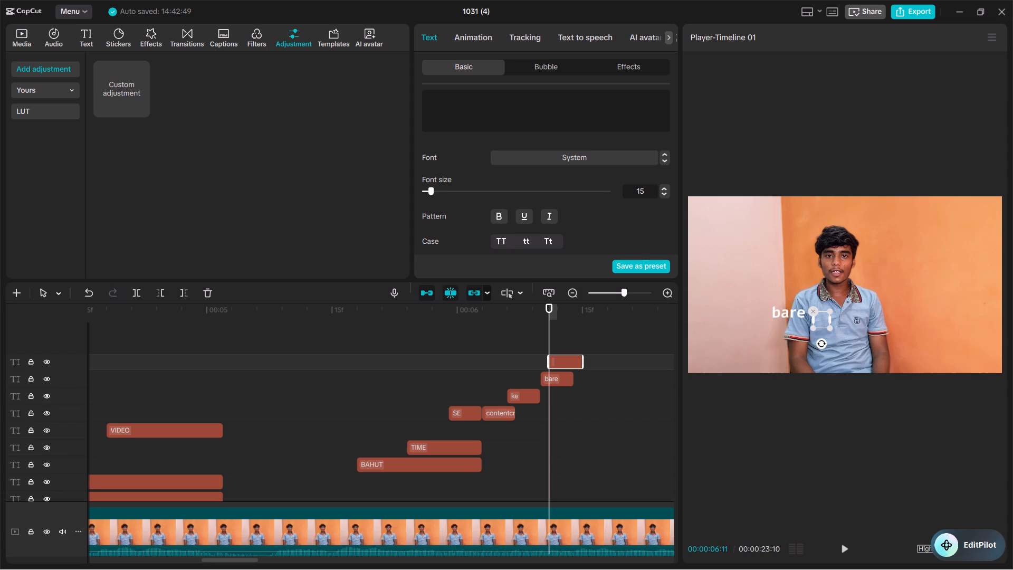
text(me)
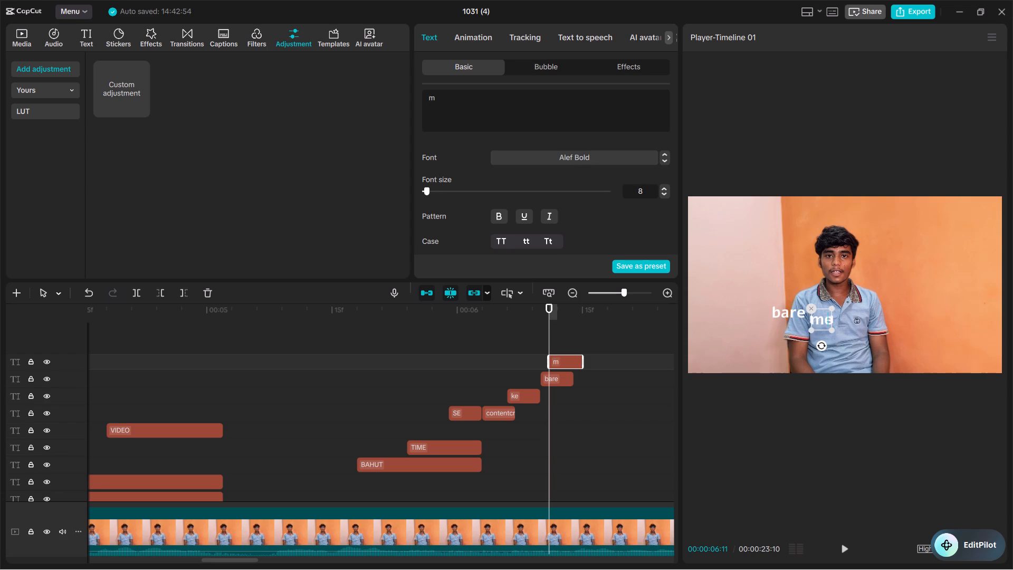
Duplicate the me caption at 00:00:06:10, move the copy up to the speaker's collar and change its text to "soch".
double_click(566, 362)
key(ctrl+c)
key(ctrl+v)
click(538, 348)
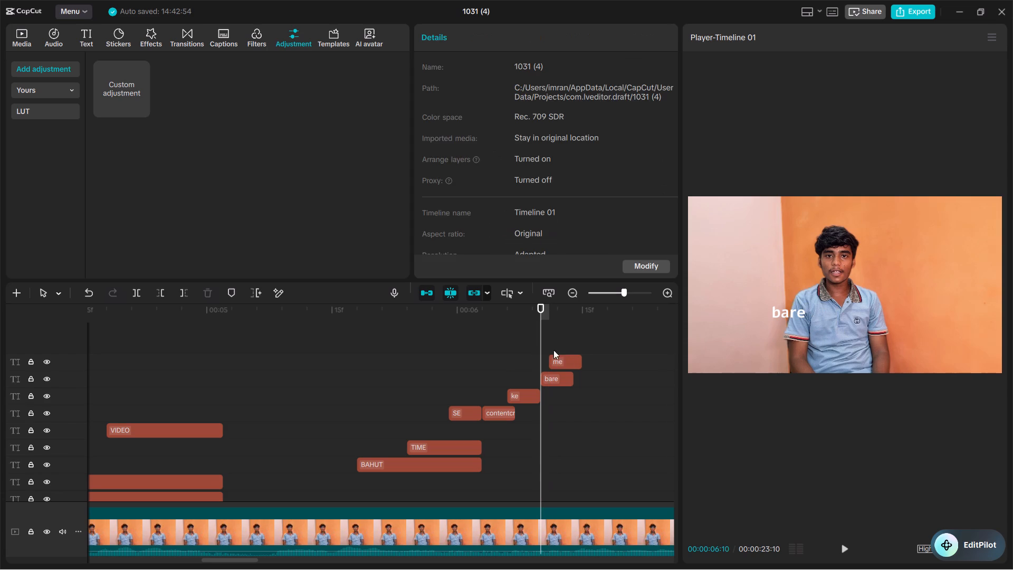
click(570, 359)
key(ctrl+c)
key(ctrl+v)
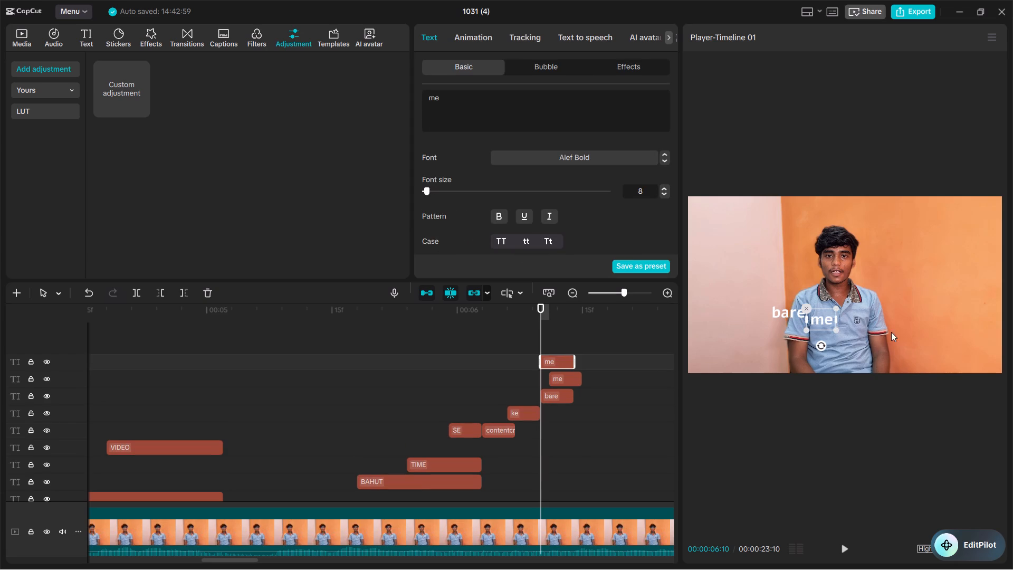
drag(817, 323, 861, 291)
double_click(861, 291)
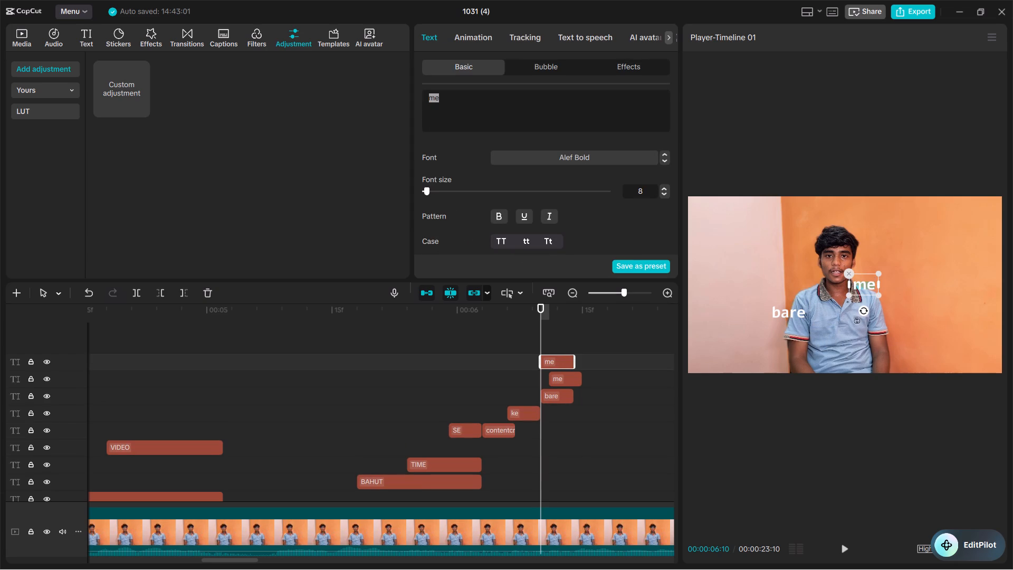
key(BackSpace)
text(soch)
Duplicate the soch caption, place the copy's clip on a track above where me ends, and change its text to "raha".
click(424, 357)
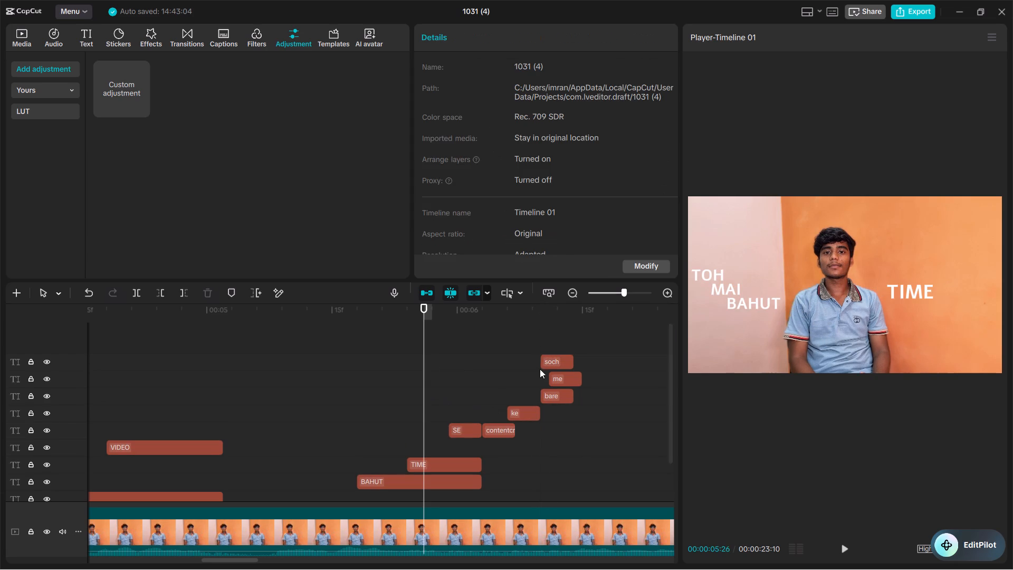
click(551, 360)
key(ctrl+c)
key(ctrl+v)
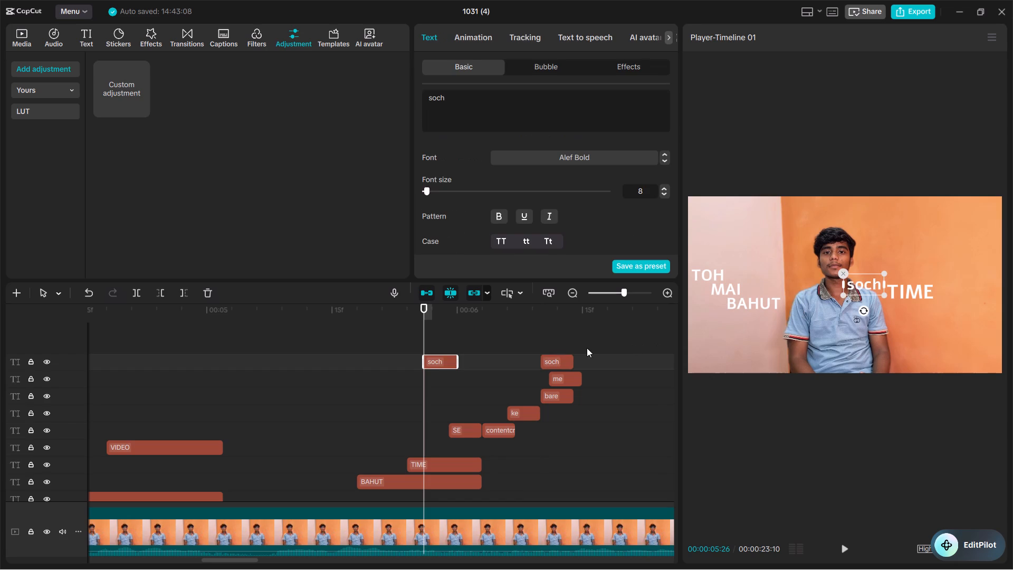
drag(436, 357, 596, 344)
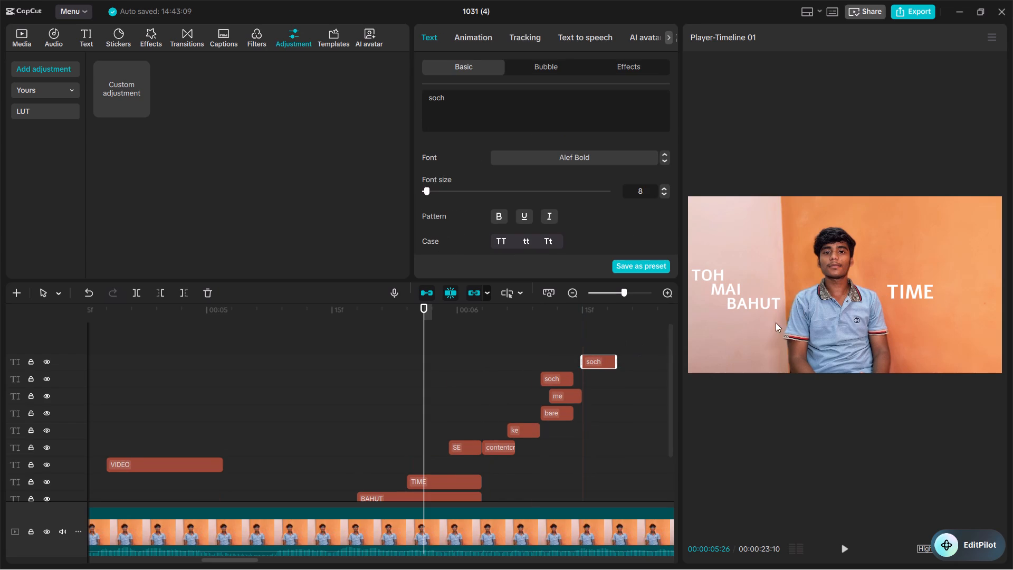
click(596, 355)
click(594, 359)
click(600, 344)
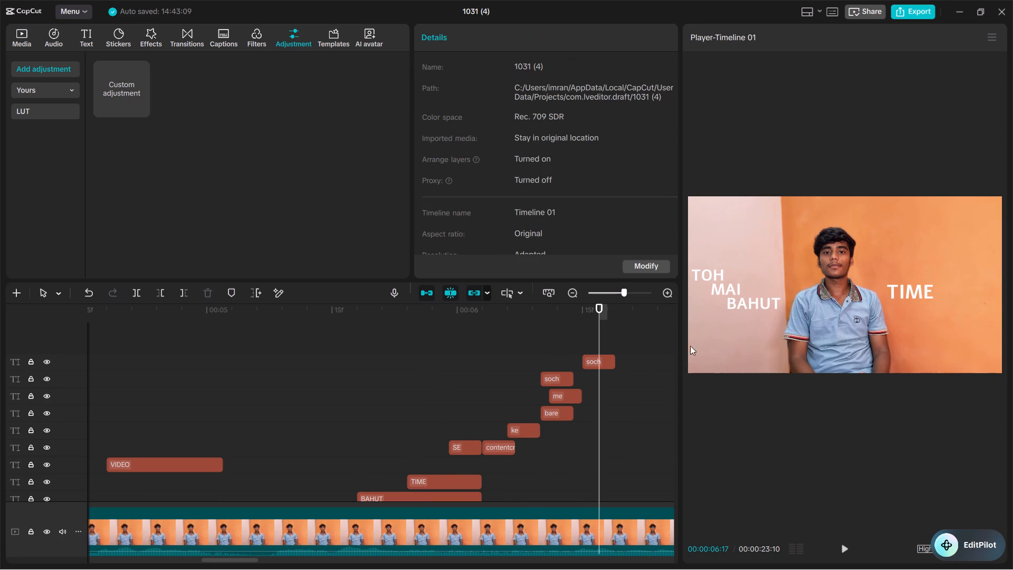
double_click(861, 293)
key(BackSpace)
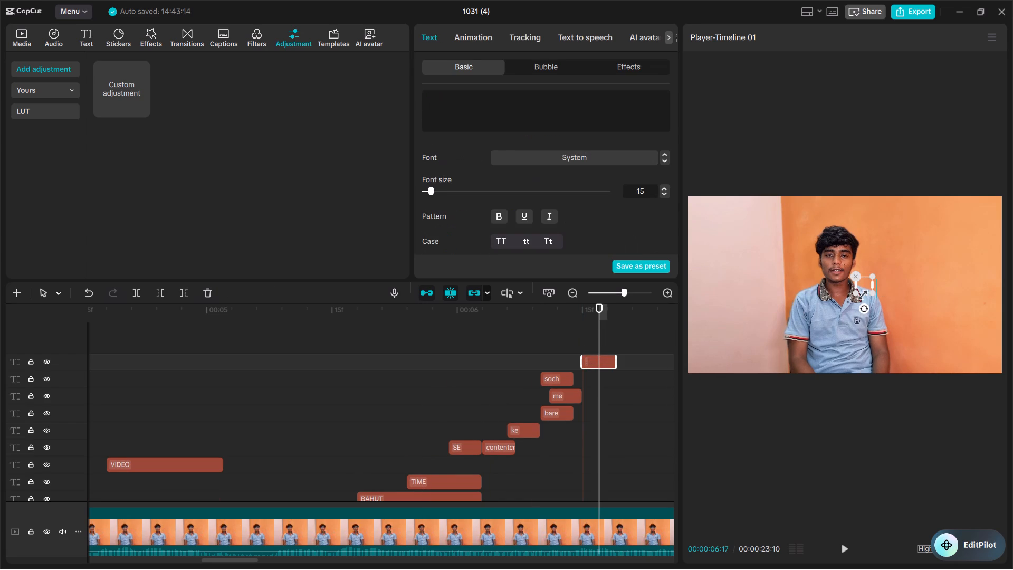
text(raha)
key(space)
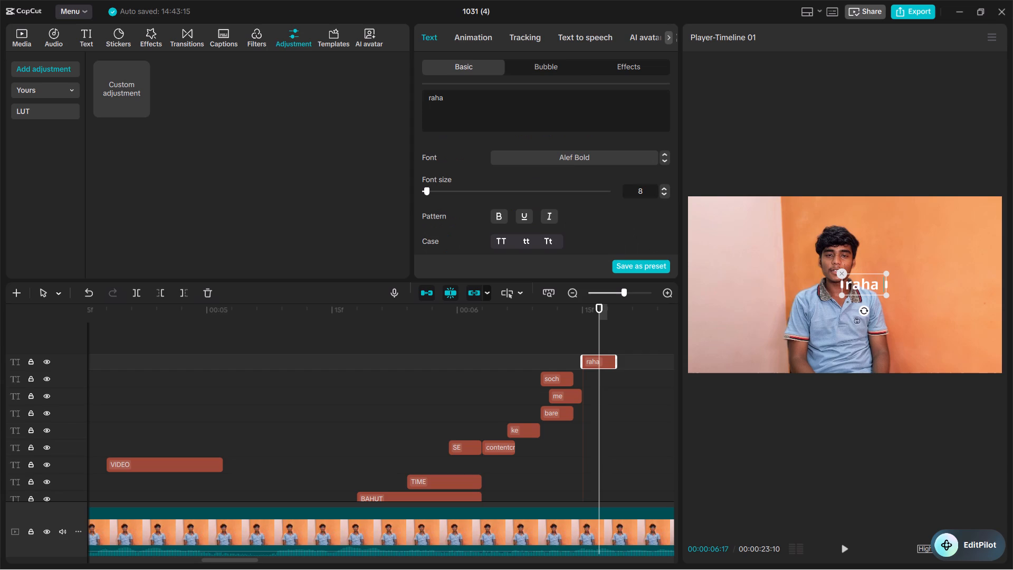
Duplicate the raha caption at 00:00:06:11, move the copy down beside the speaker's arm opposite bare, and change its text to "tha".
click(550, 348)
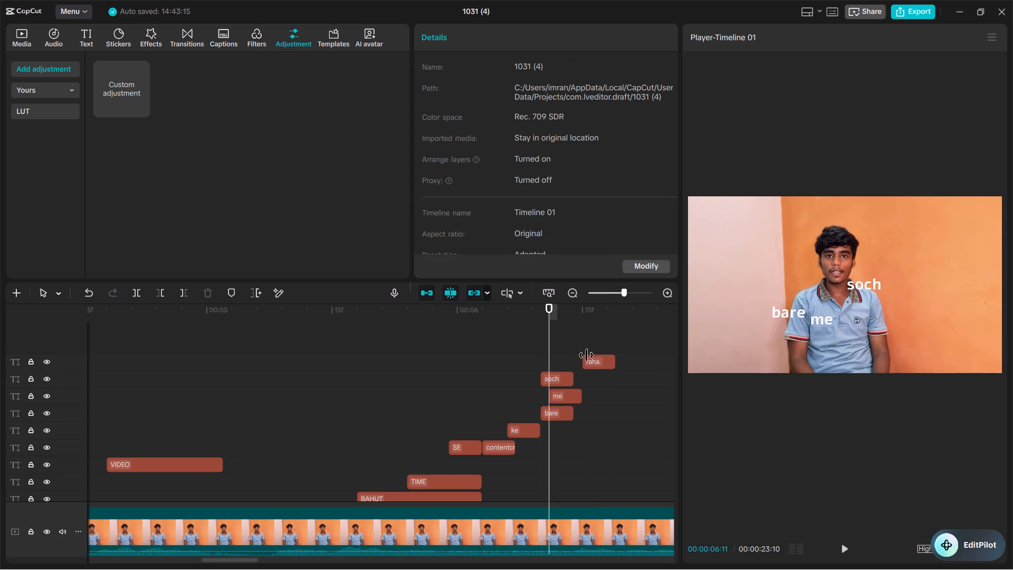
click(590, 355)
key(ctrl+c)
key(ctrl+v)
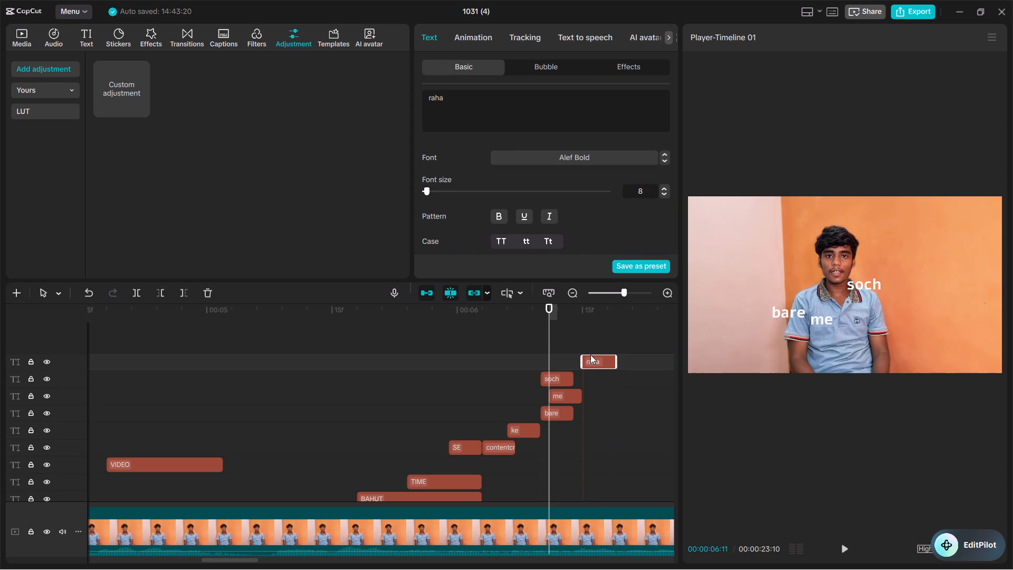
drag(873, 286, 914, 313)
double_click(914, 313)
key(BackSpace)
text(tha)
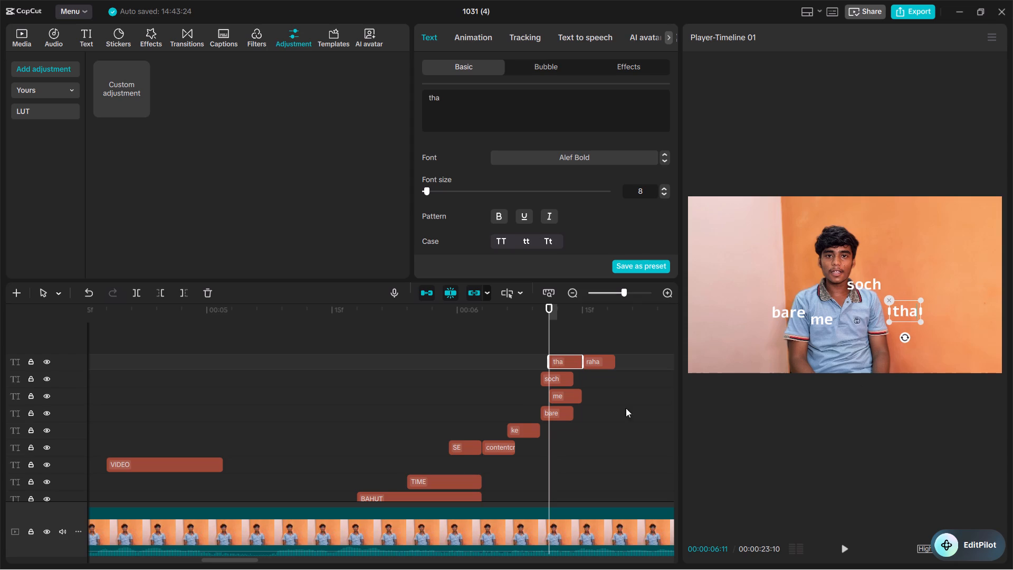
Play back the sequence up to the new captions to check their timing against the speech.
click(132, 385)
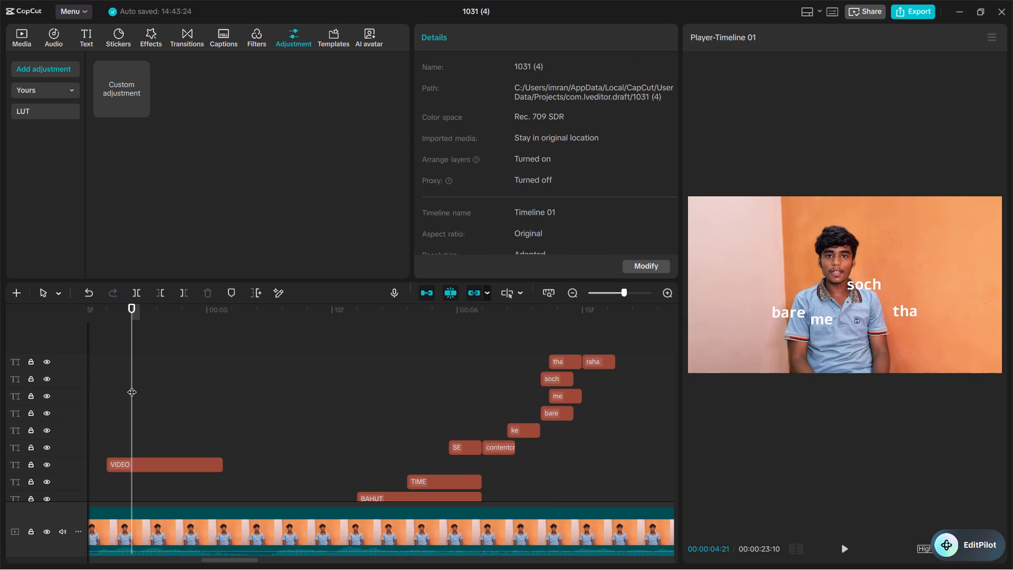
drag(132, 385, 51, 396)
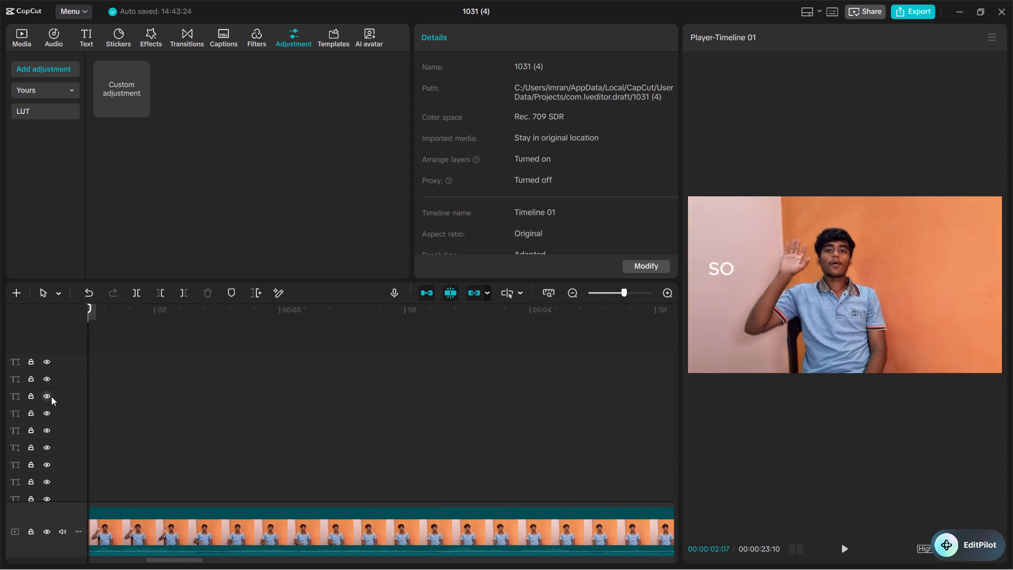
key(space)
key(space)
key(space)
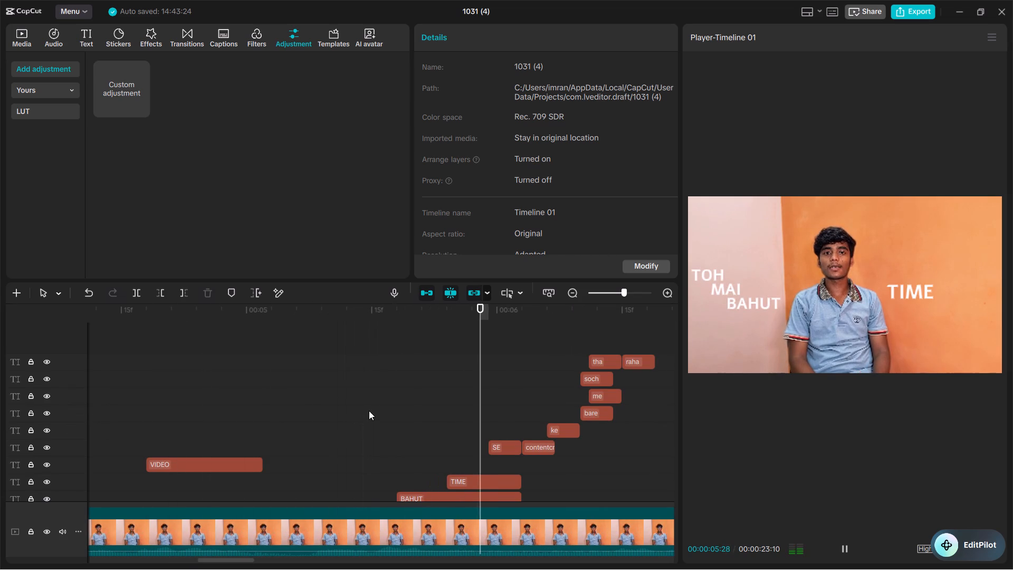
key(space)
key(space)
key(space)
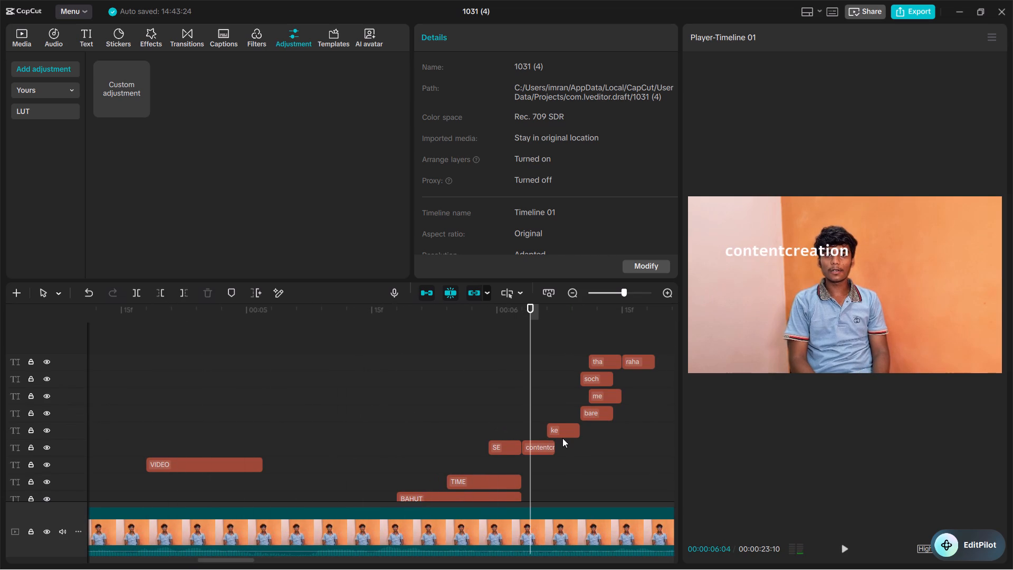
key(space)
key(space)
Set the contentcreation caption's case to all uppercase.
click(553, 452)
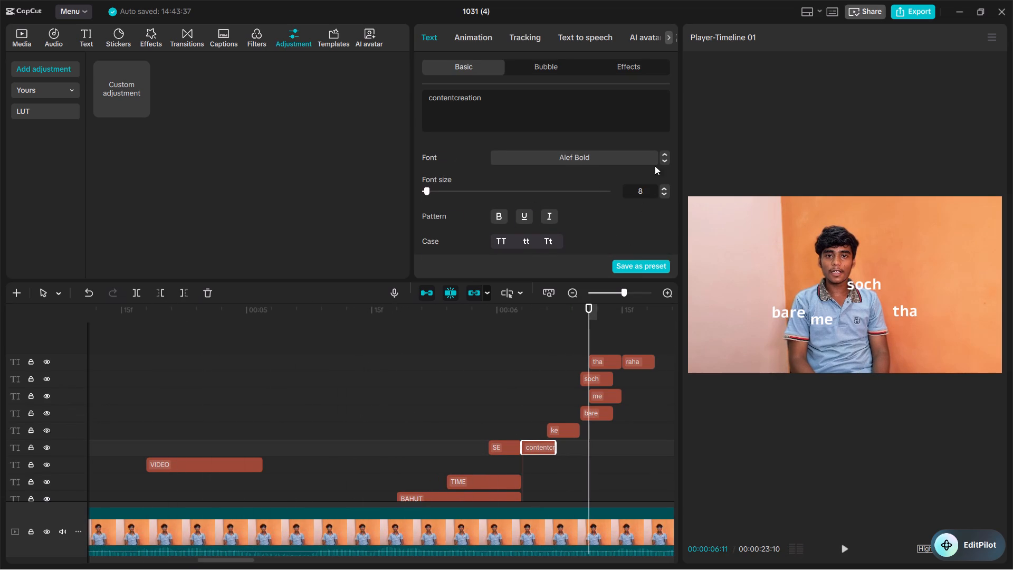
drag(673, 122, 667, 161)
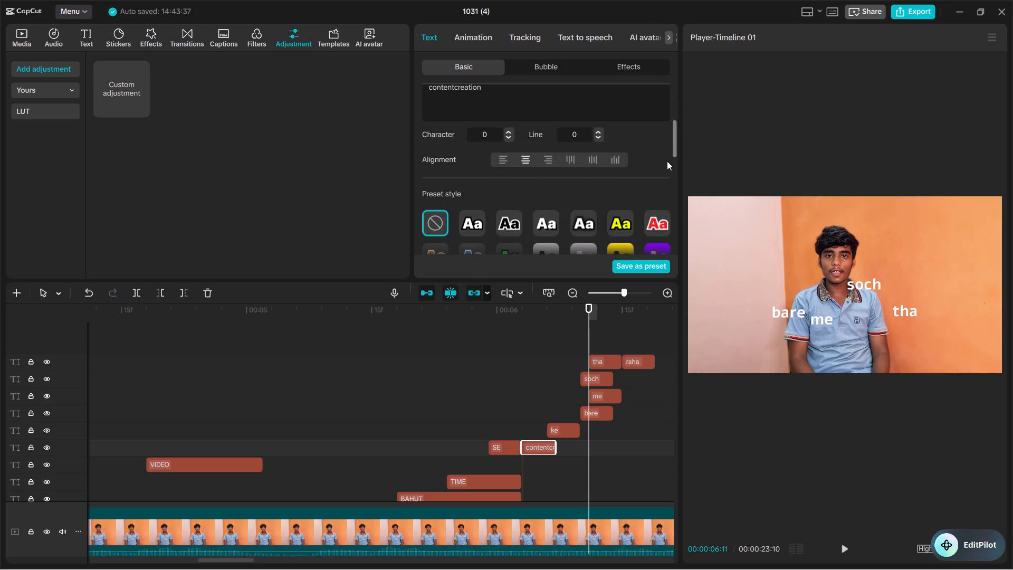
drag(667, 161, 642, 207)
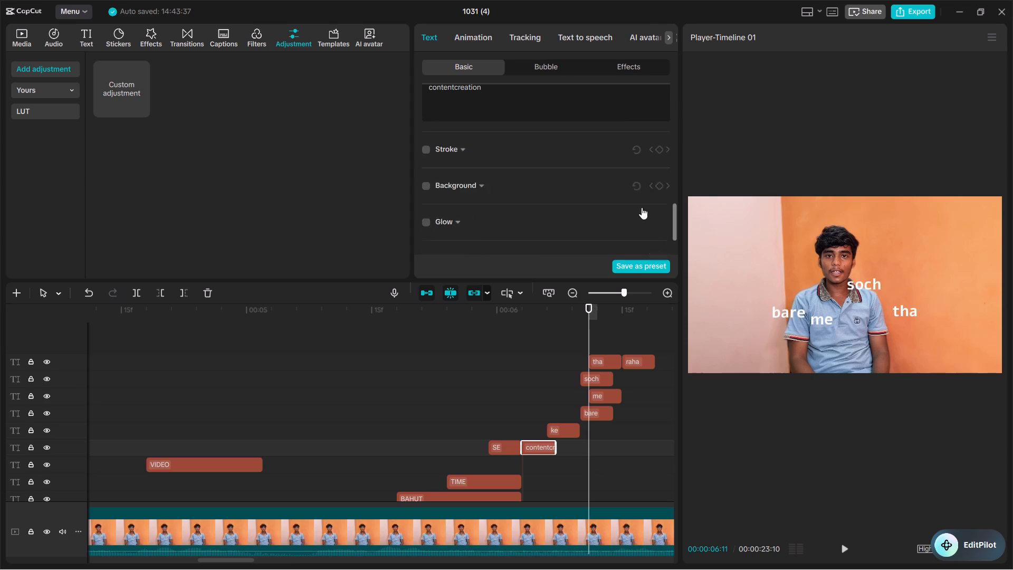
drag(642, 207, 662, 149)
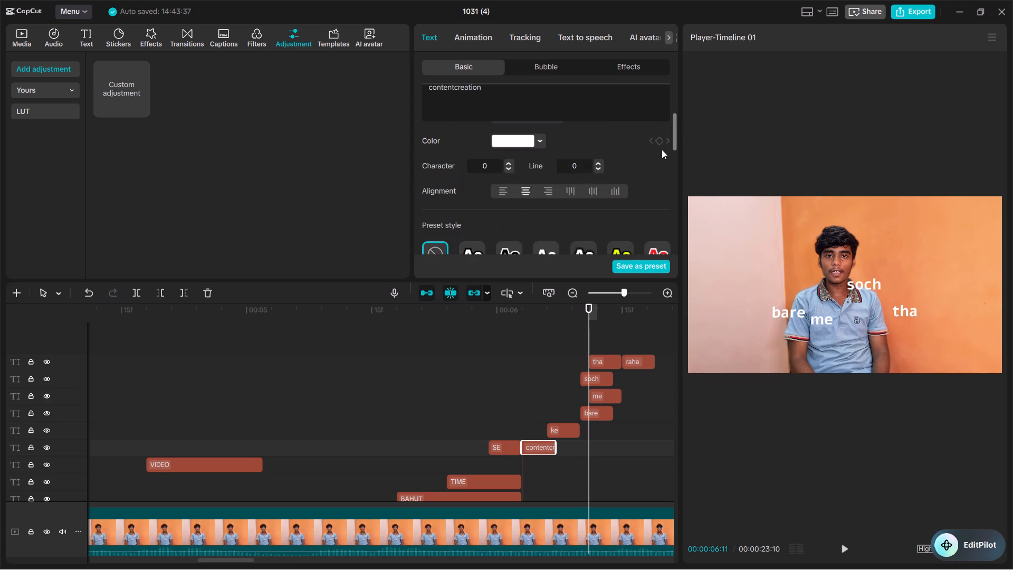
drag(662, 149, 662, 129)
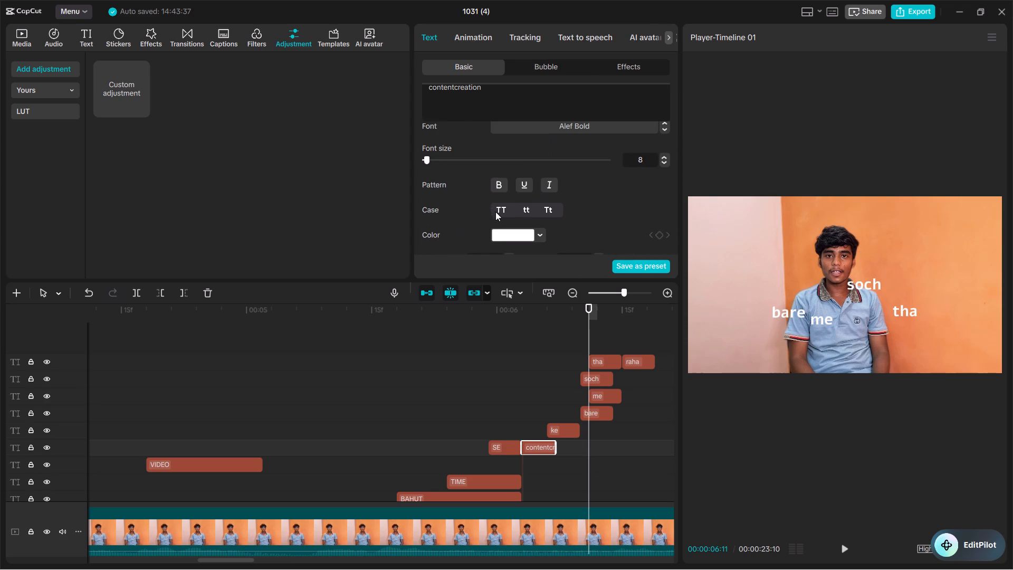
click(502, 212)
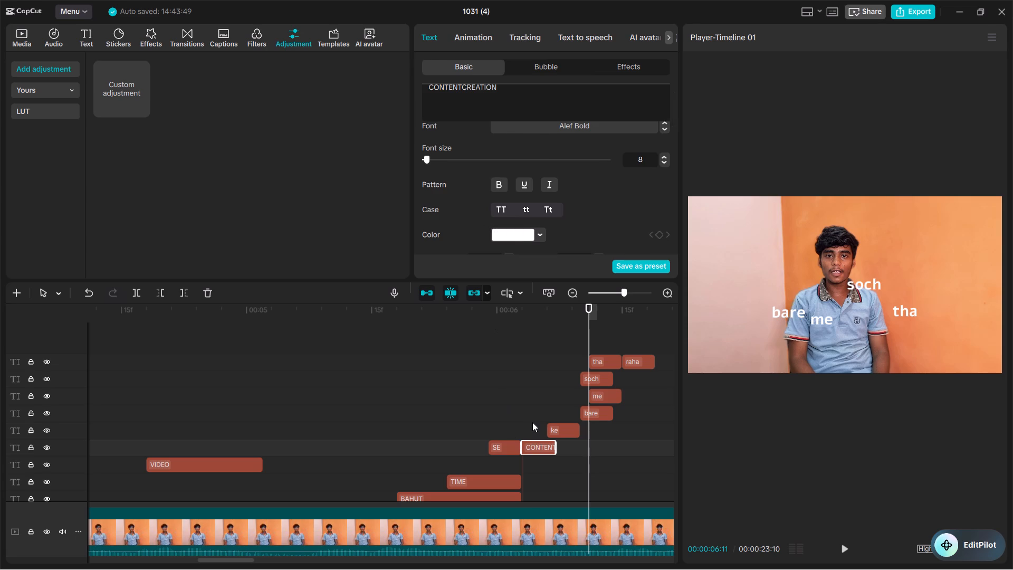
click(532, 422)
Apply bold to the ke, bare, me, soch, tha and raha captions.
click(563, 431)
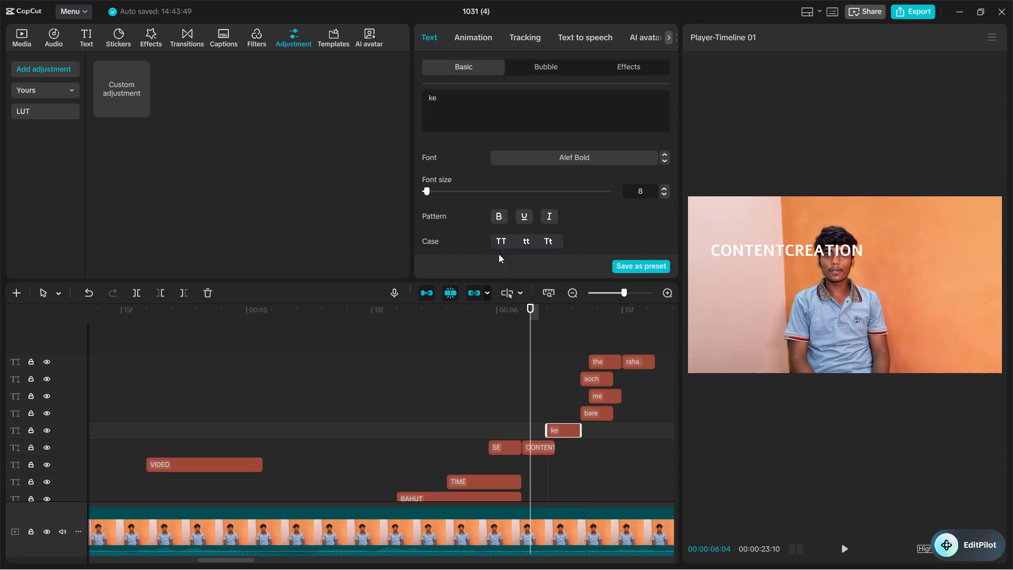
click(500, 219)
click(595, 410)
click(505, 217)
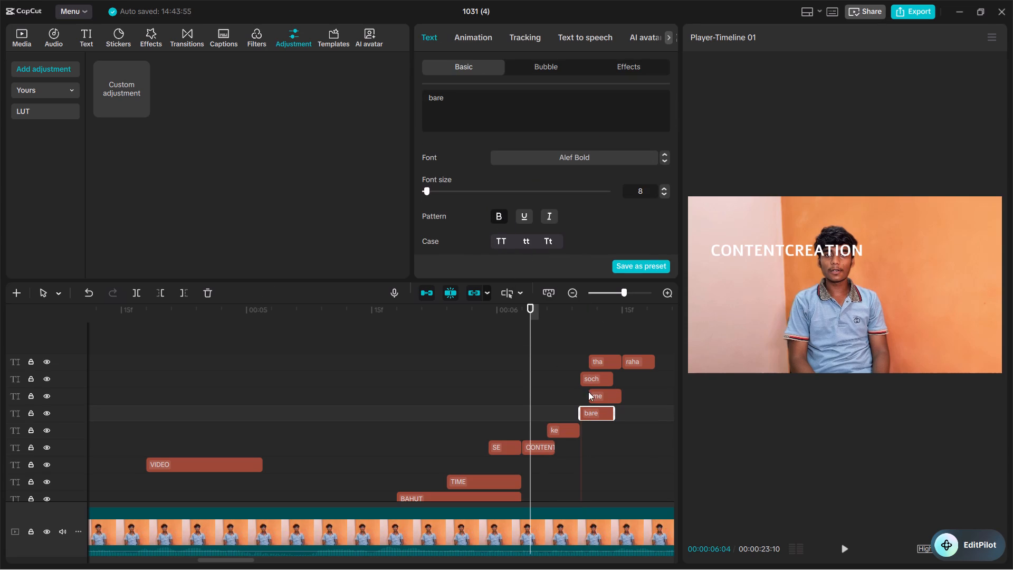
click(602, 394)
click(503, 210)
click(607, 373)
click(494, 219)
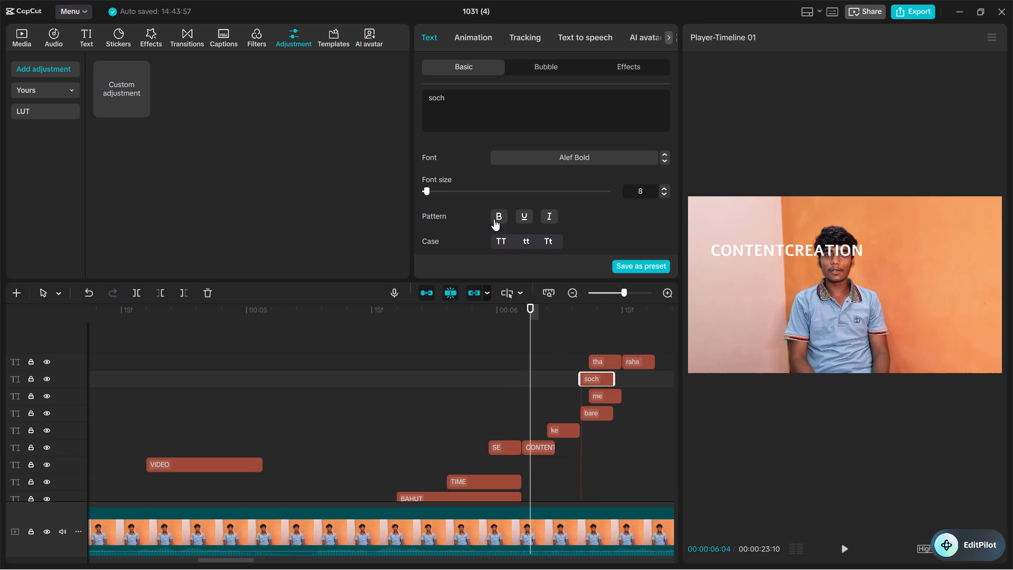
click(607, 364)
click(495, 210)
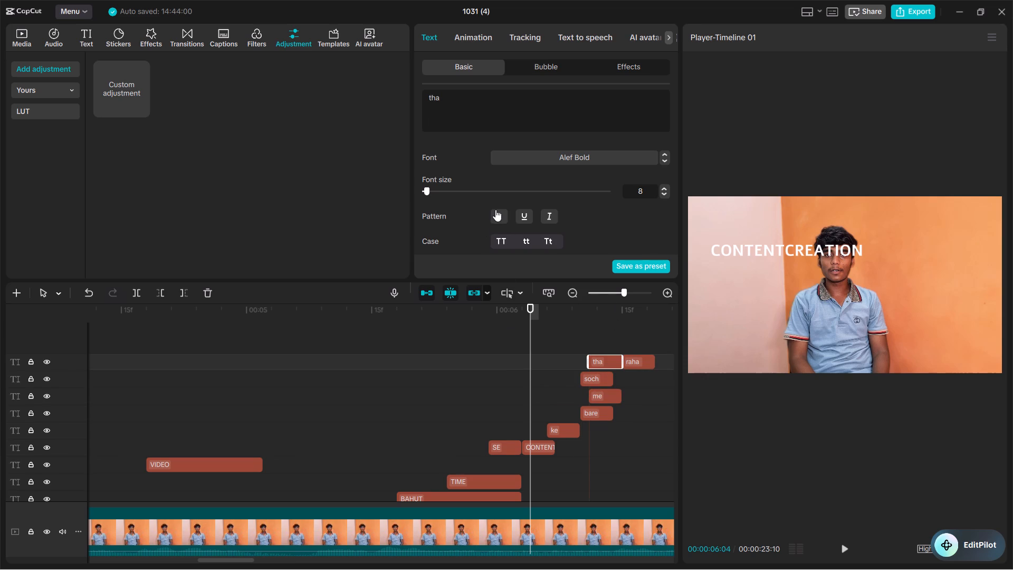
click(630, 366)
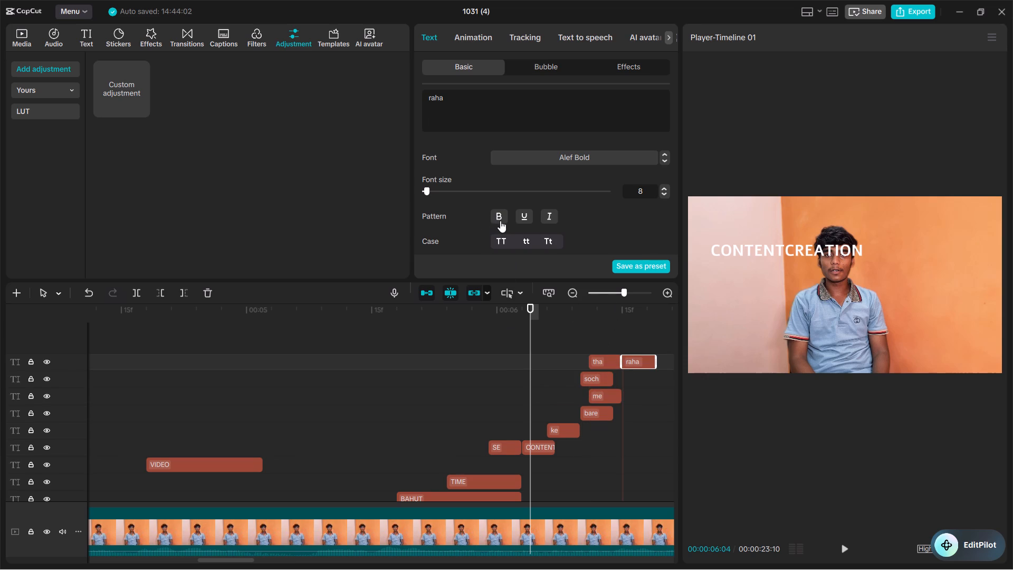
click(500, 221)
Play back the section from the TOH caption to the ke caption repeatedly to check word timing against the speech.
click(325, 385)
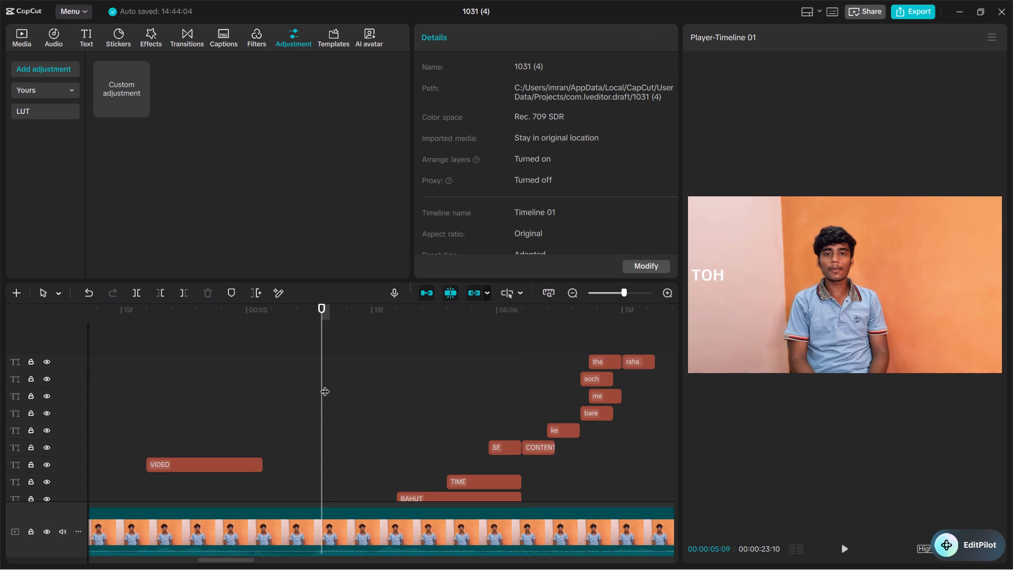
key(space)
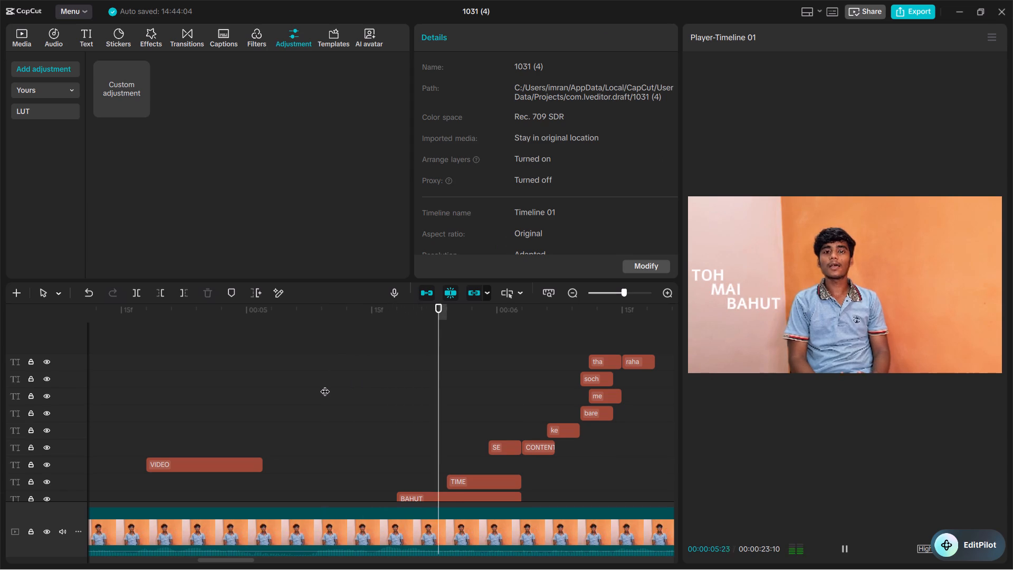
key(space)
key(space)
key(space)
key(space)
key(space)
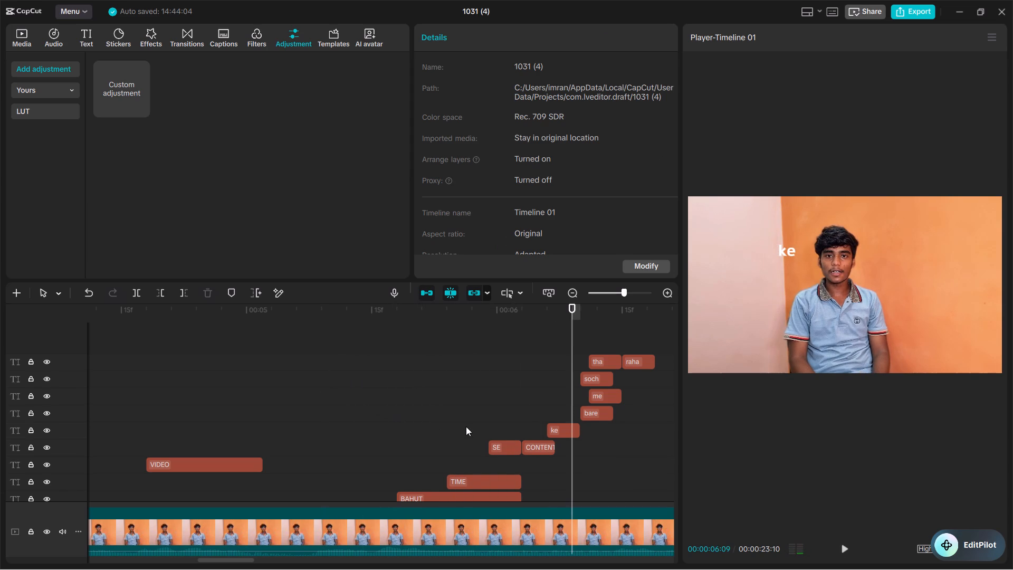
click(462, 426)
key(space)
key(space)
click(459, 404)
click(286, 413)
key(space)
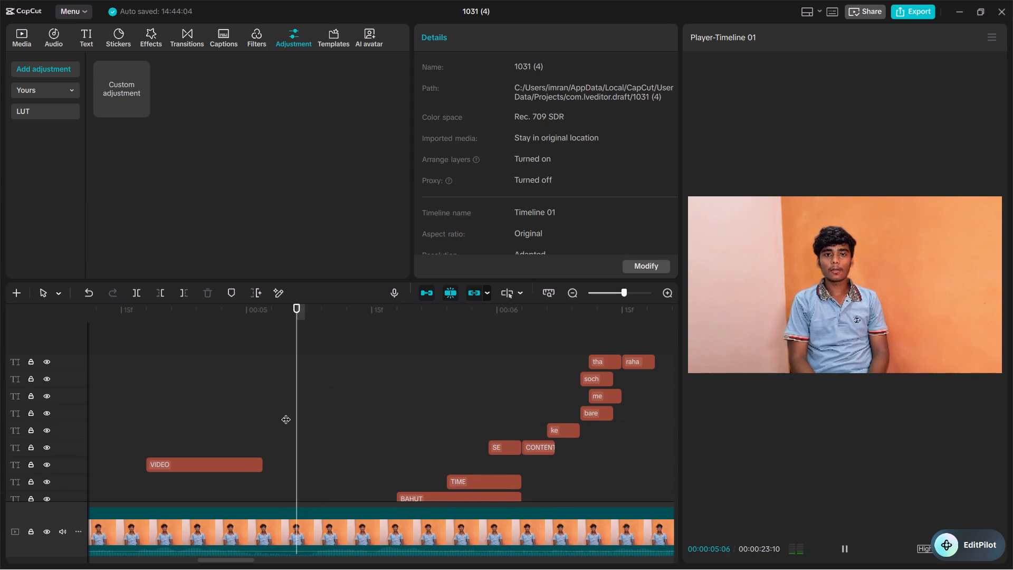
key(space)
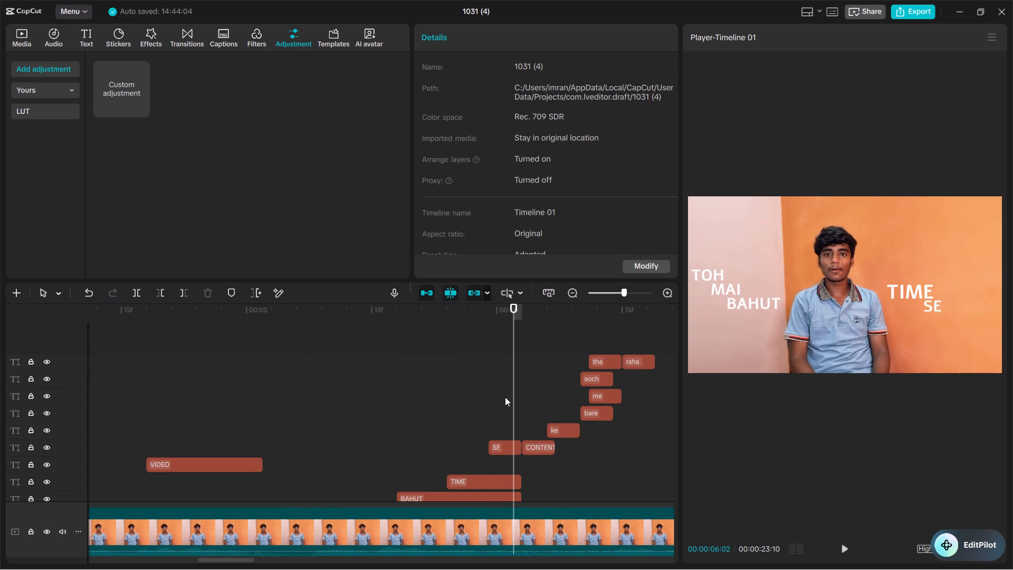
key(space)
key(space)
Shift the CONTENTCREATION clip slightly later on its track, leaving a small gap after SE and overlapping ke, and replay from BAHUT.
click(544, 445)
drag(540, 445, 553, 443)
click(404, 415)
key(space)
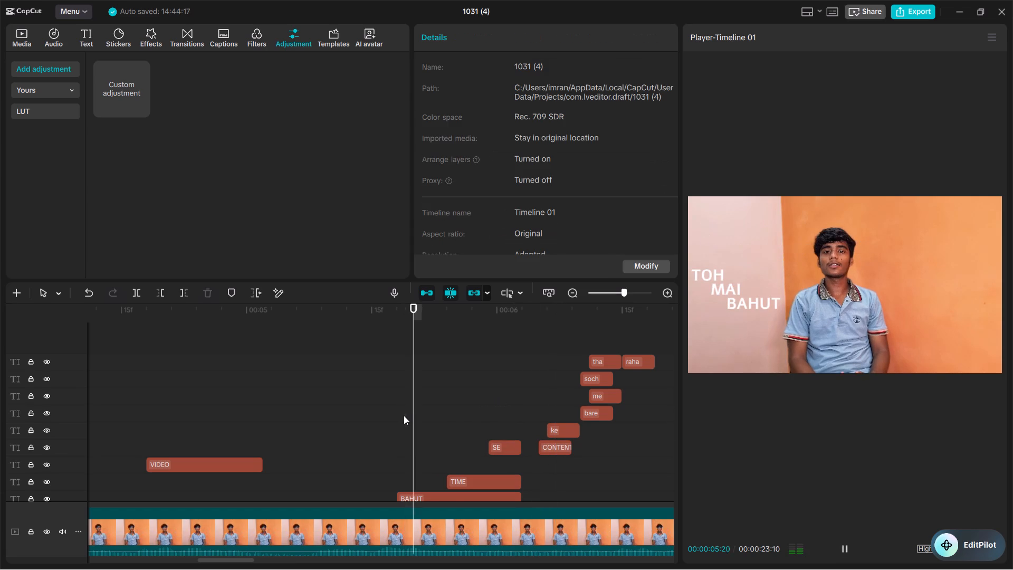
Pause where CONTENTCREATION and ke overlap and move the ke caption onto the orange wall beside the speaker's arm.
key(space)
key(space)
key(space)
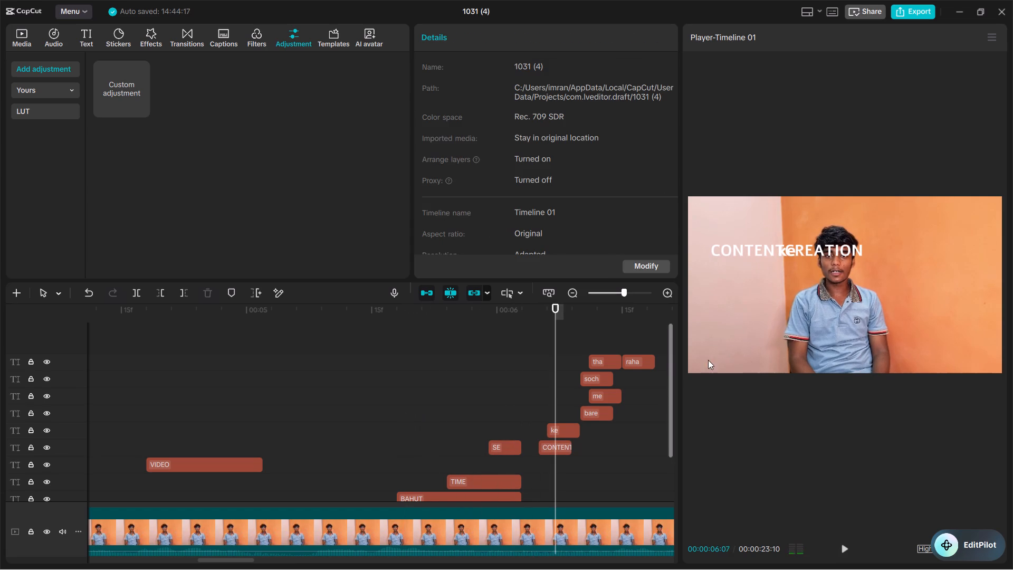
drag(796, 251, 932, 325)
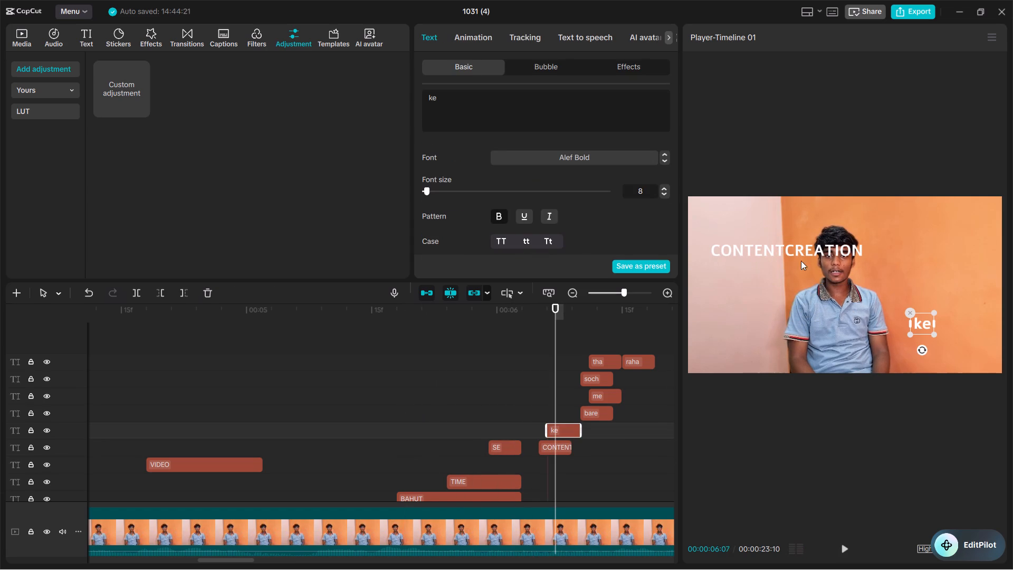
Enlarge the CONTENTCREATION caption in the frame, keeping font size 8, and lower it across the speaker's neck and upper chest.
click(782, 254)
click(664, 189)
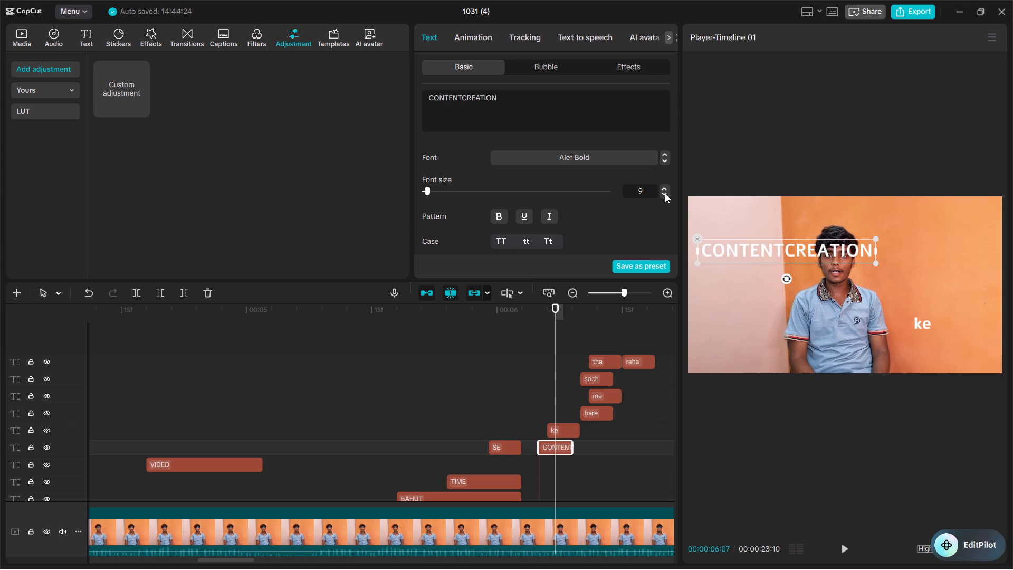
click(665, 193)
drag(784, 251, 816, 281)
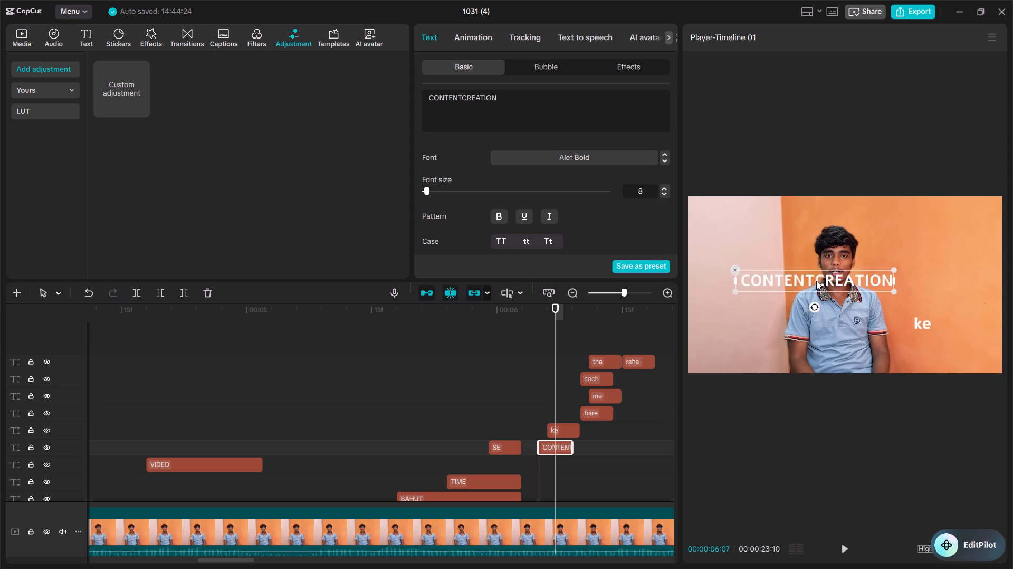
drag(816, 281, 839, 281)
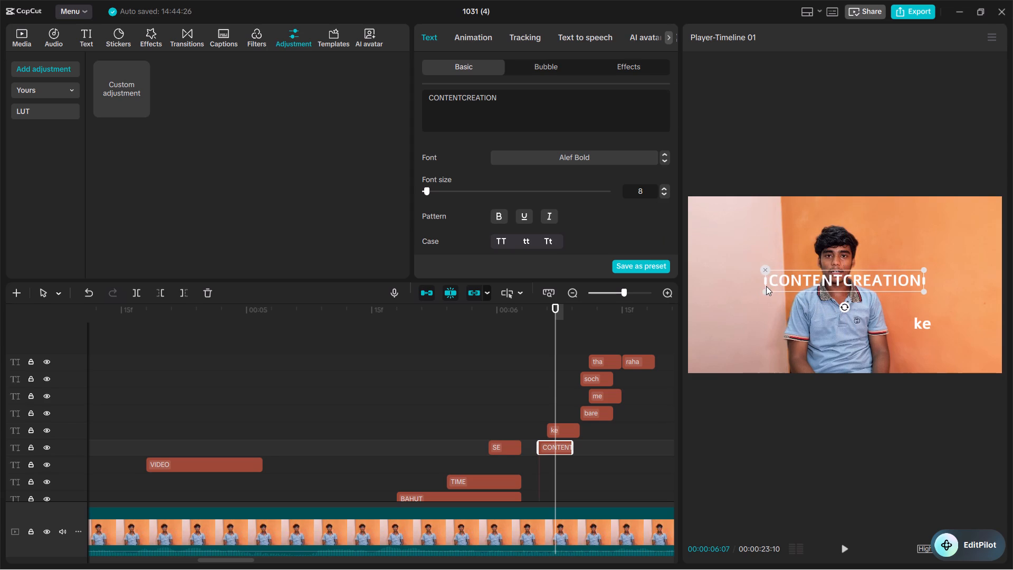
click(766, 286)
click(759, 286)
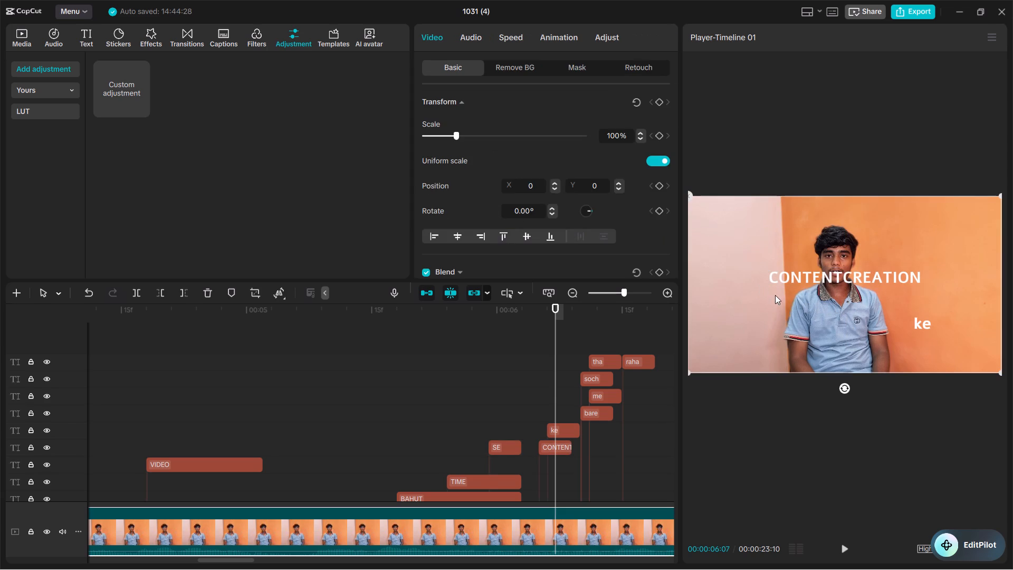
click(812, 270)
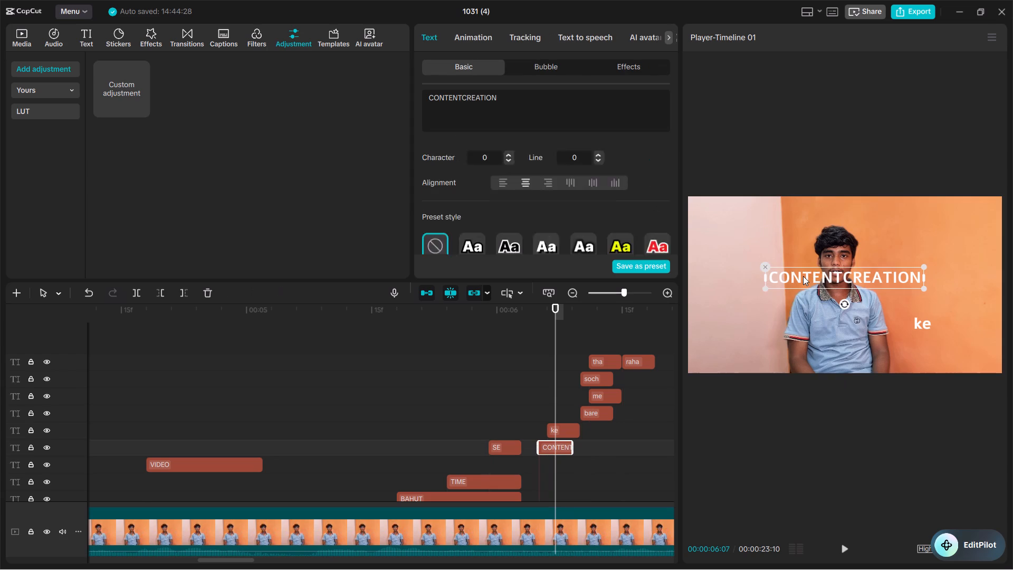
drag(768, 288, 715, 304)
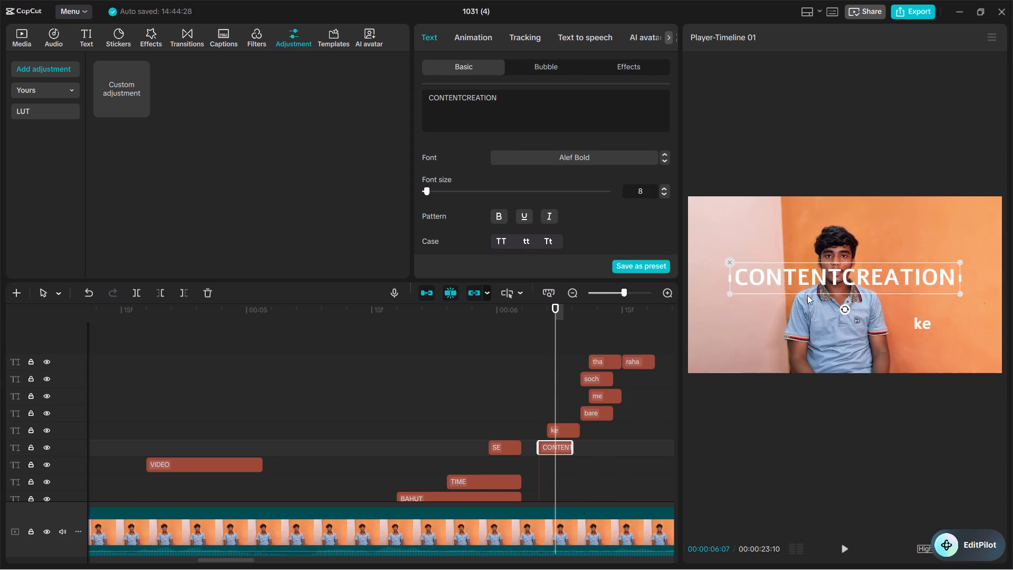
drag(821, 265, 826, 277)
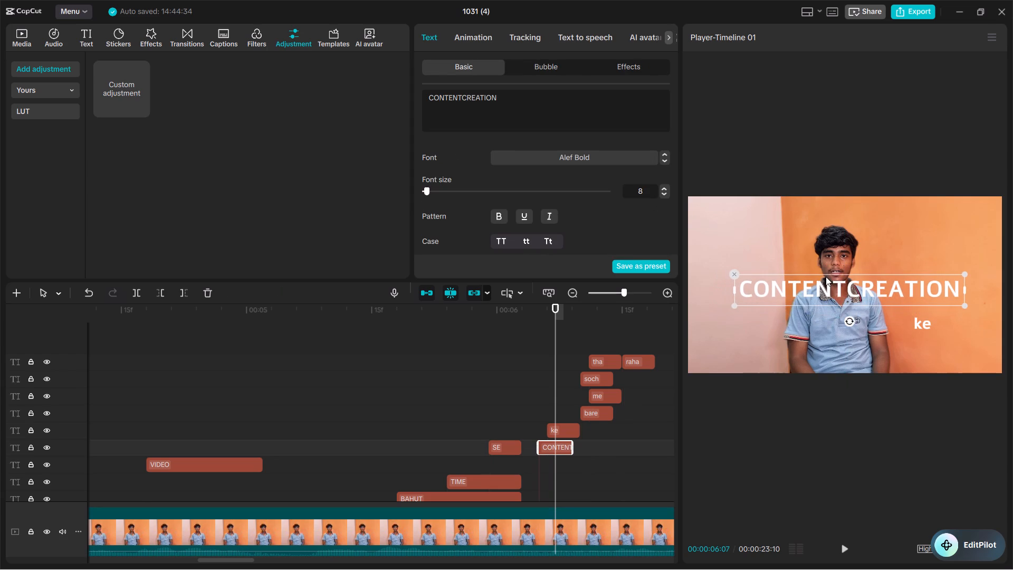
Place ke on the pink wall below CONTENTCREATION and shift CONTENTCREATION left so it starts near the frame's left edge.
click(923, 323)
drag(921, 331, 757, 335)
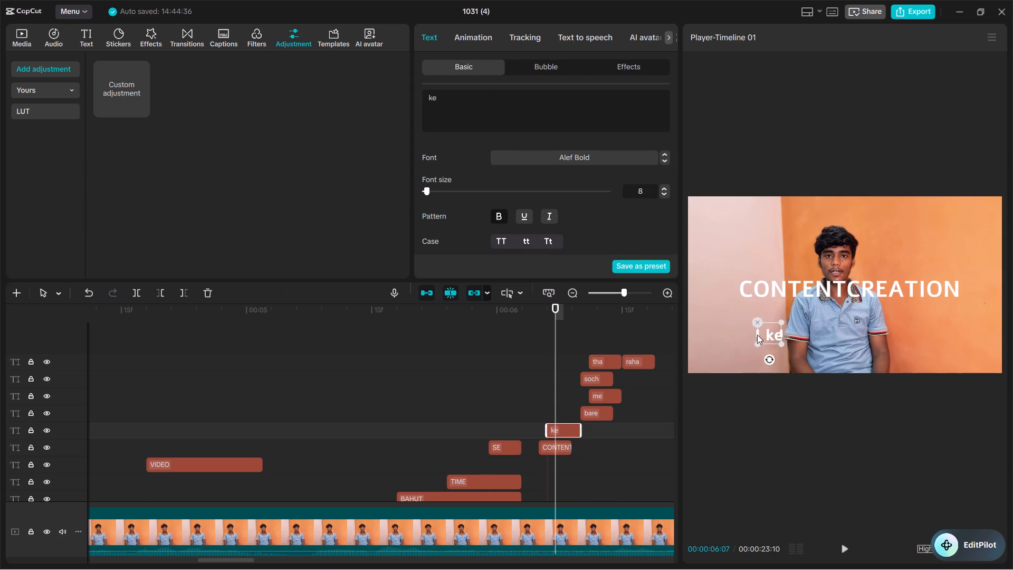
drag(757, 335, 739, 330)
drag(853, 298, 815, 293)
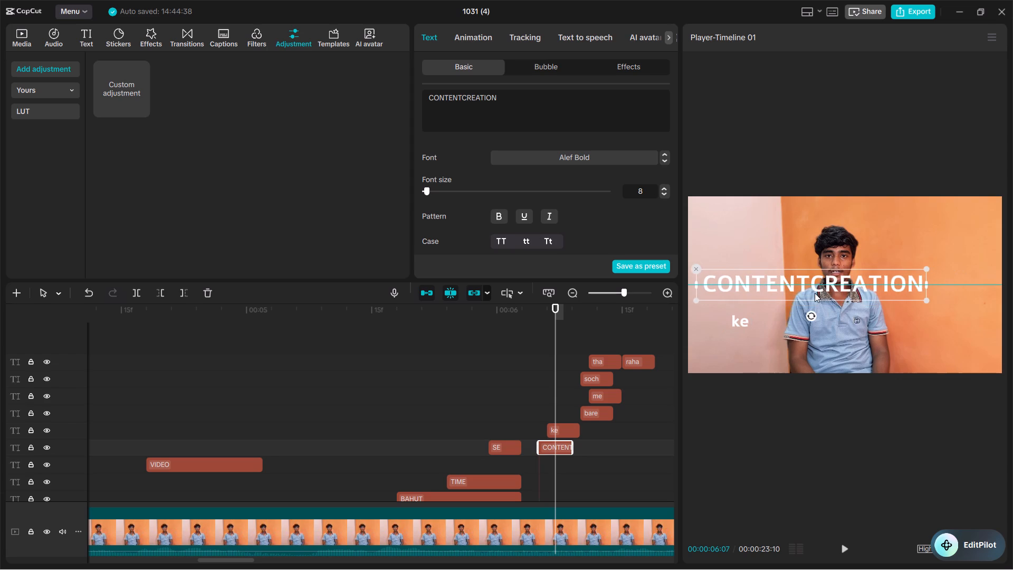
drag(815, 293, 809, 286)
Set the ke caption's case to all uppercase.
click(734, 325)
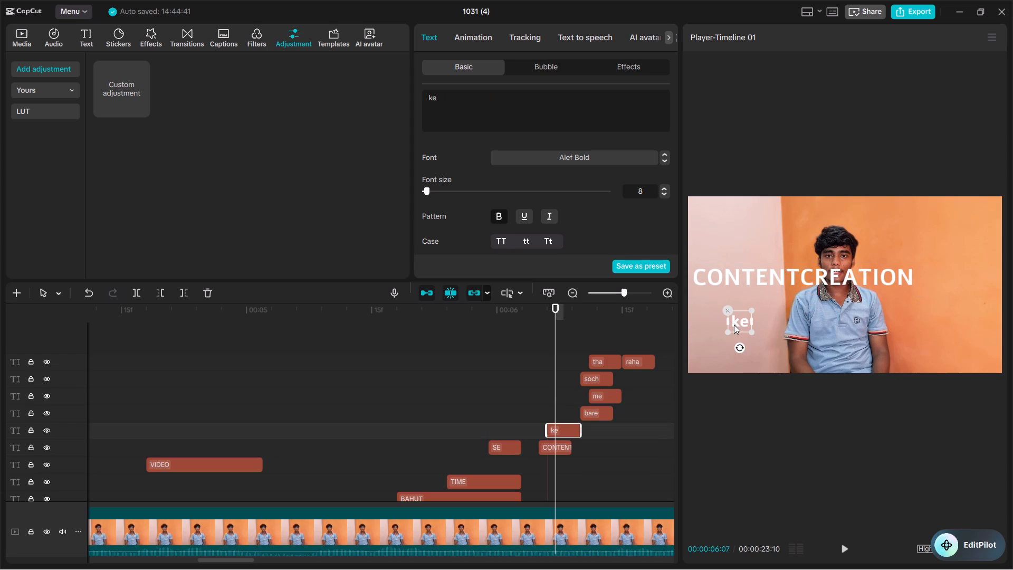
click(505, 239)
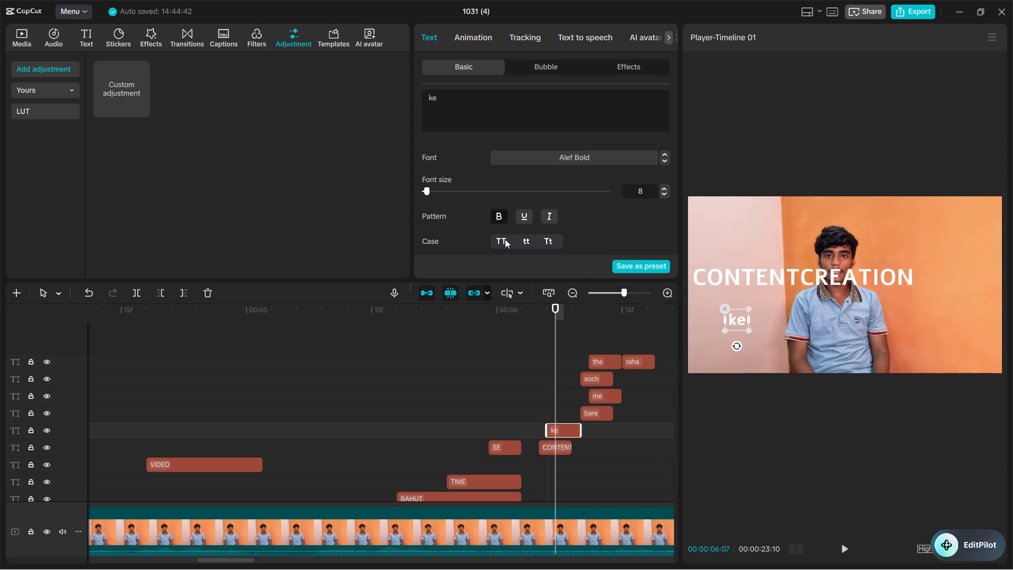
Replay from the TOH caption past the raha caption to check the word timing against the speech.
click(505, 406)
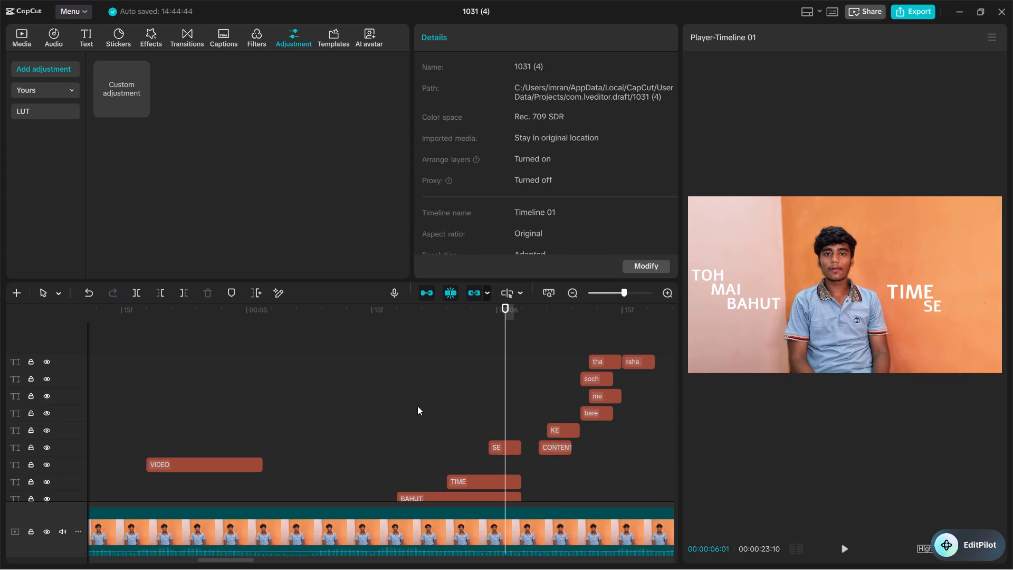
click(337, 397)
click(318, 397)
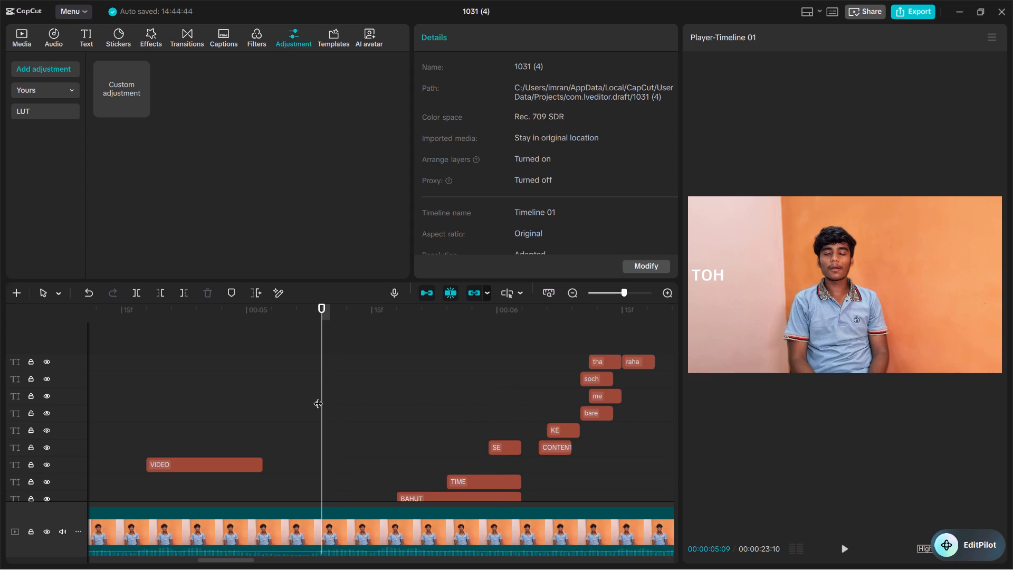
key(space)
key(space)
key(space)
key(space)
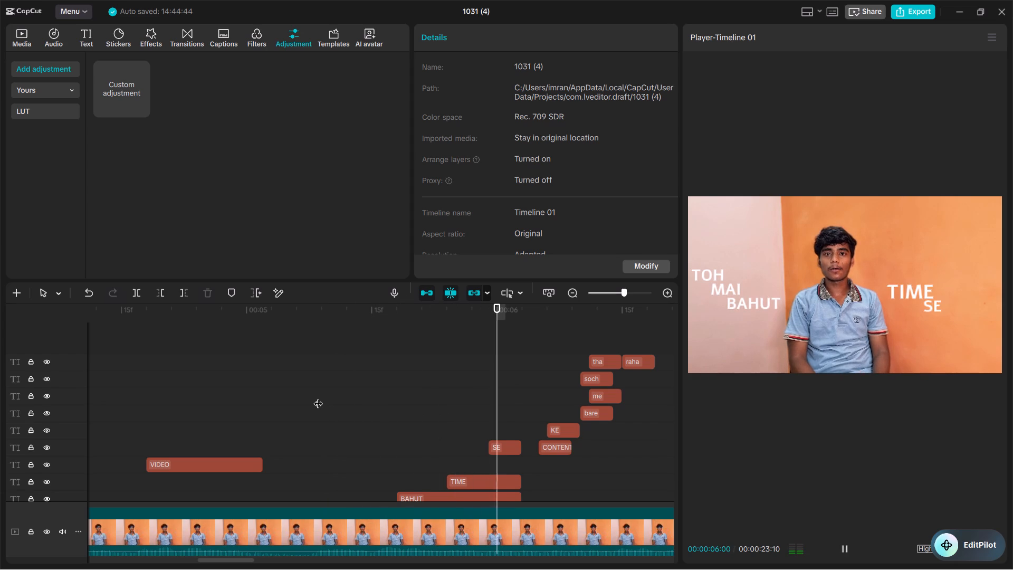
key(space)
key(space)
key(space)
key(space)
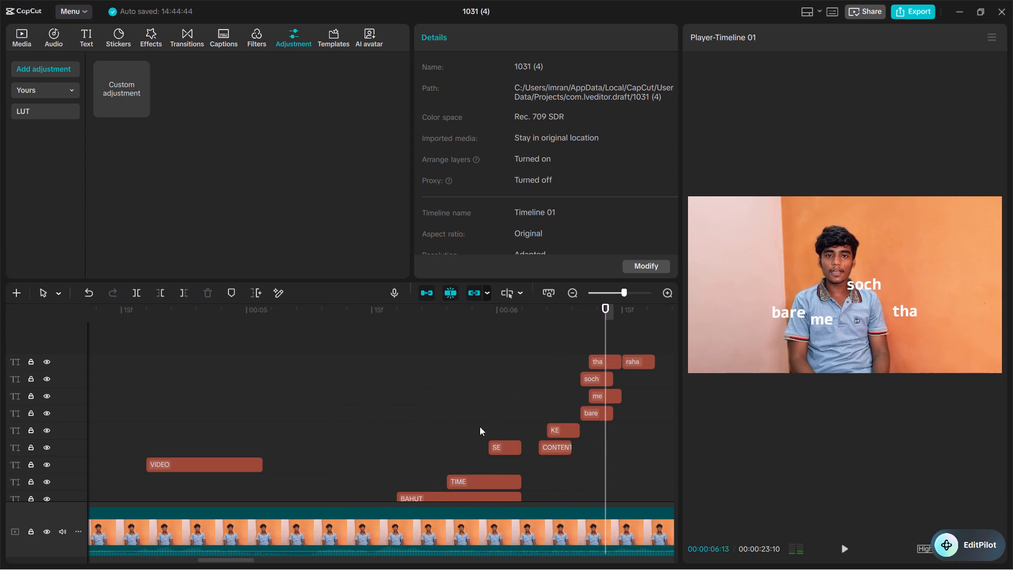
key(space)
key(space)
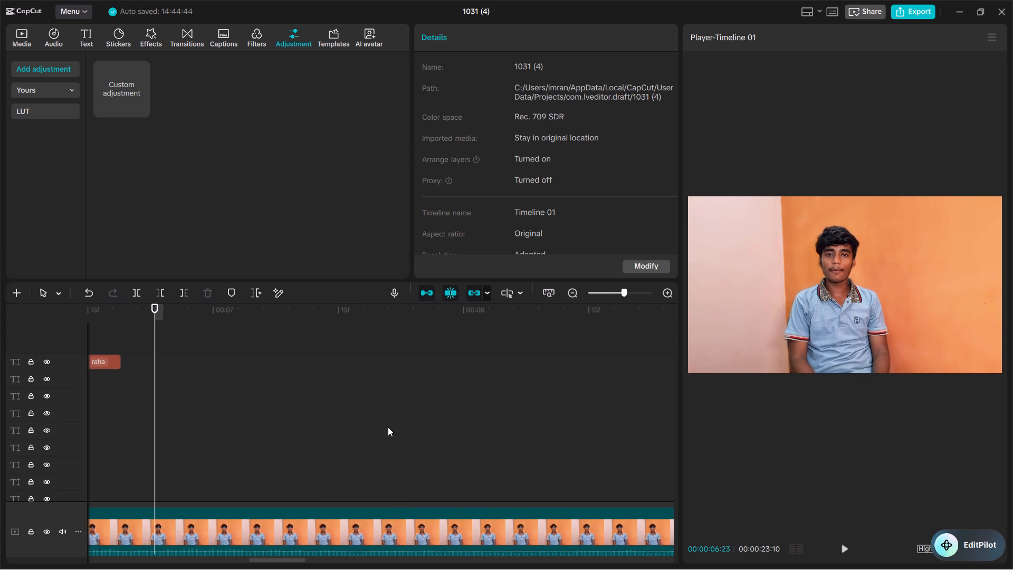
Replay from the VIDEO caption and again from CONTENTCREATION to find when KE is spoken.
key(ctrl+minus)
key(ctrl+minus)
key(ctrl+minus)
key(ctrl+minus)
key(ctrl+plus)
key(ctrl+plus)
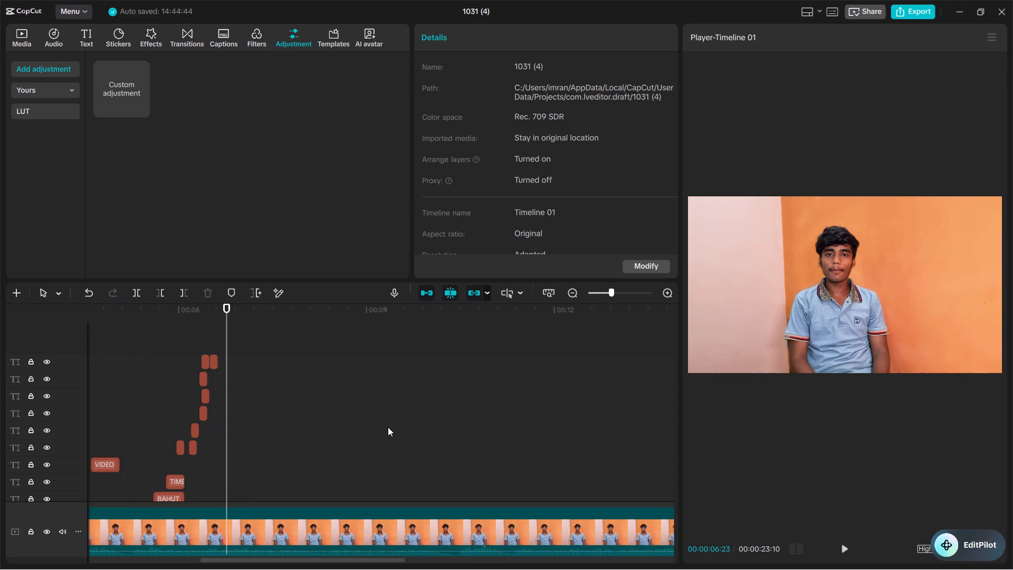
key(ctrl+plus)
key(ctrl+plus)
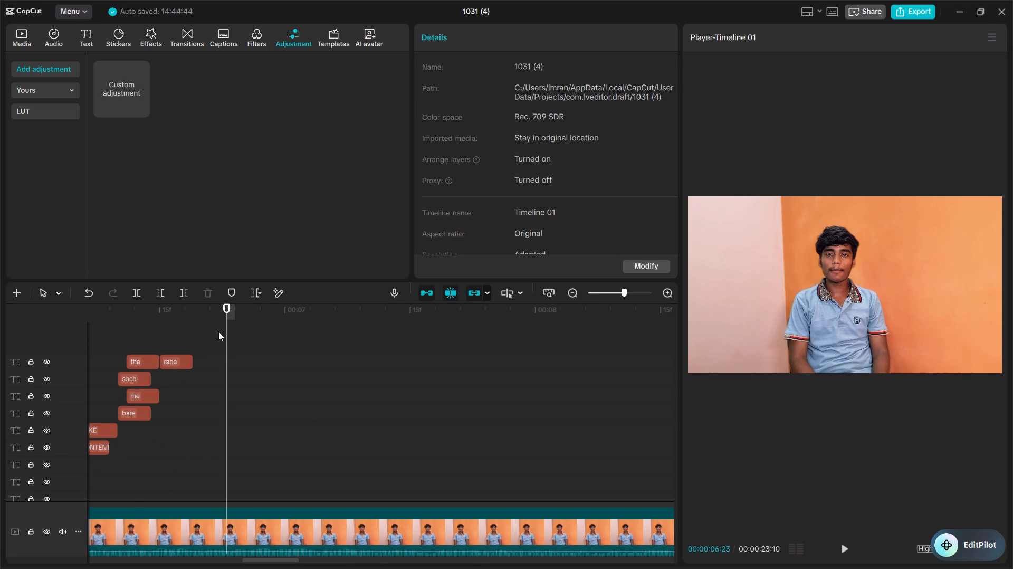
drag(228, 331, 214, 355)
key(space)
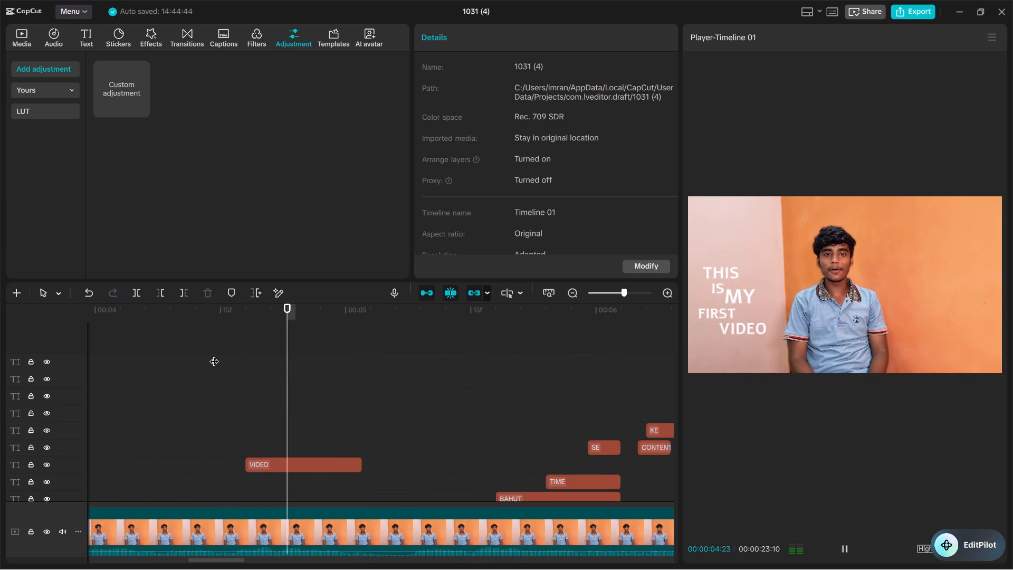
key(space)
key(space)
key(space)
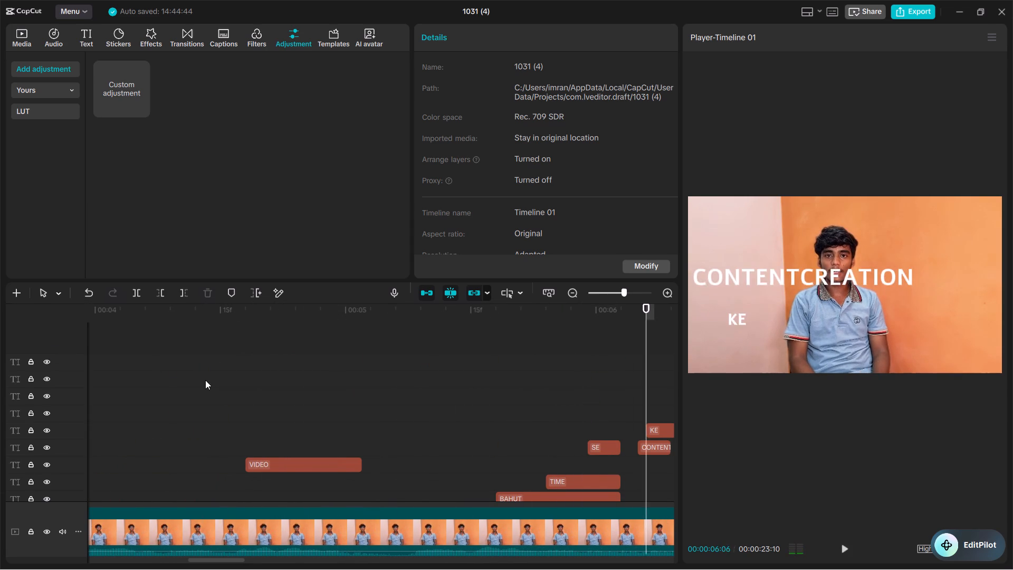
key(space)
key(space)
click(94, 420)
key(space)
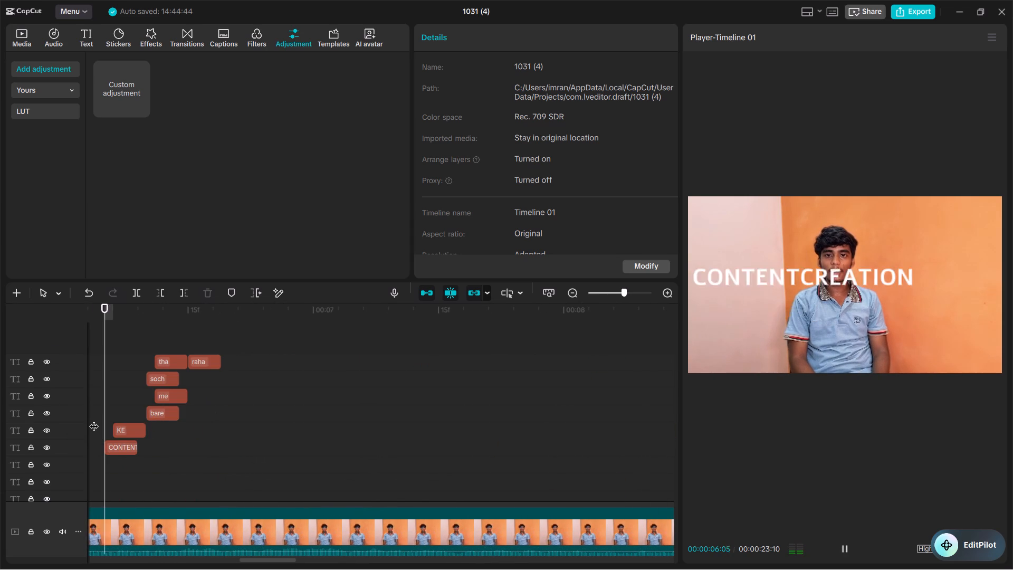
key(space)
key(space)
key(space)
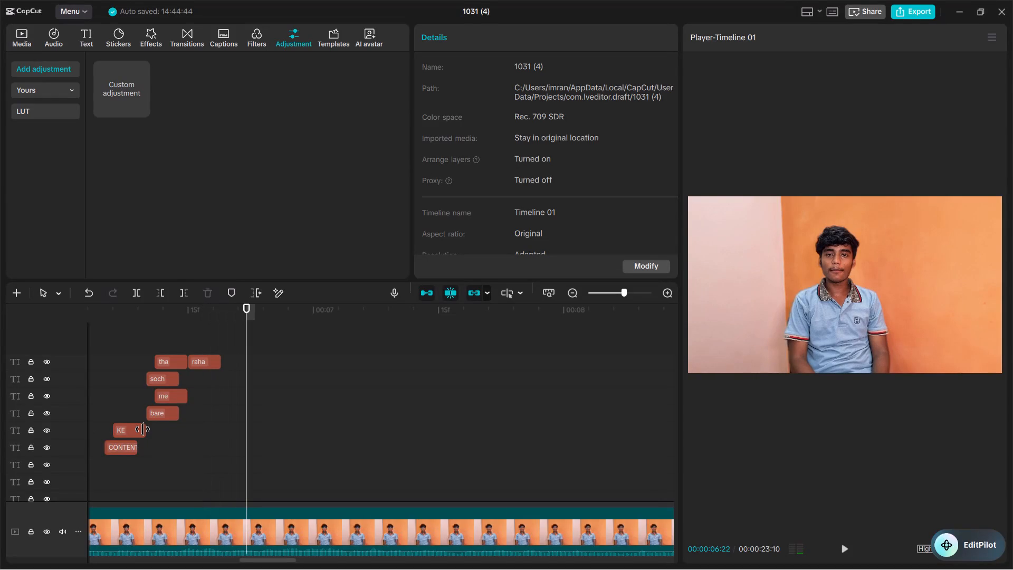
Move the KE clip later on its track to start at about 00:00:06:22, and replay that section.
click(142, 429)
drag(136, 431, 274, 434)
click(87, 411)
click(99, 411)
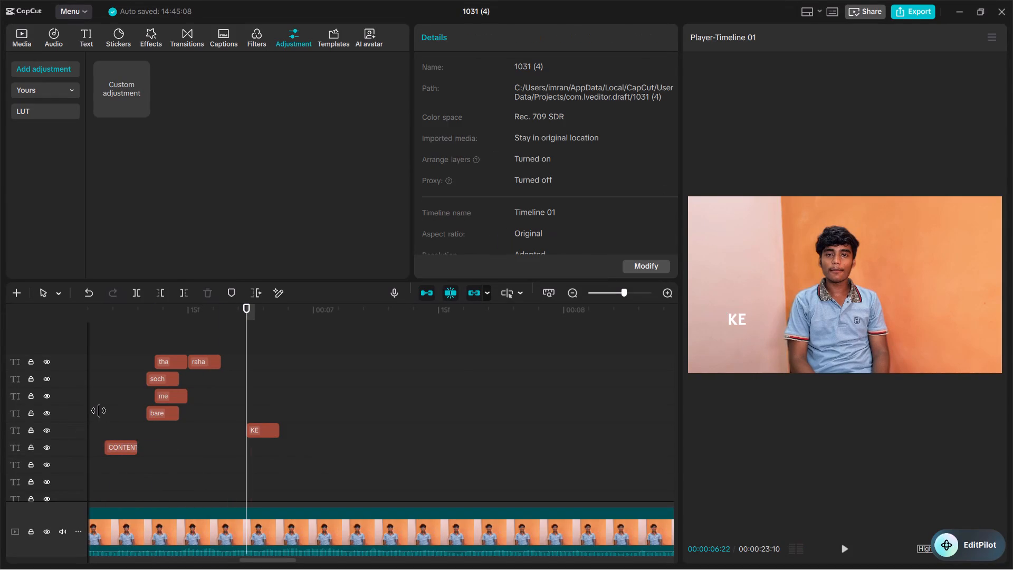
key(space)
key(space)
Locate the spoken word bare and move its clip later to start at about 00:00:06:23, just after KE begins.
click(101, 413)
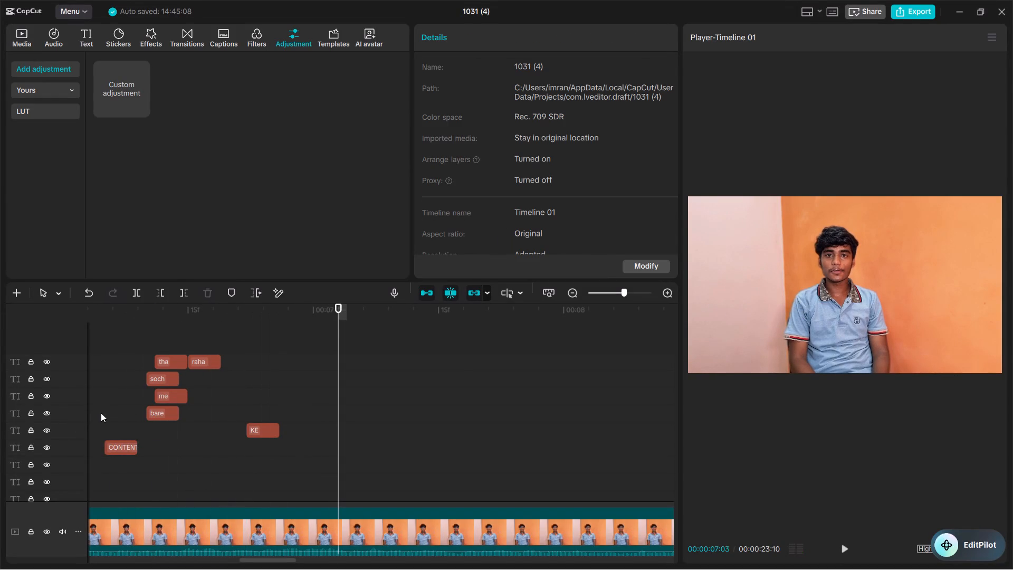
key(space)
key(space)
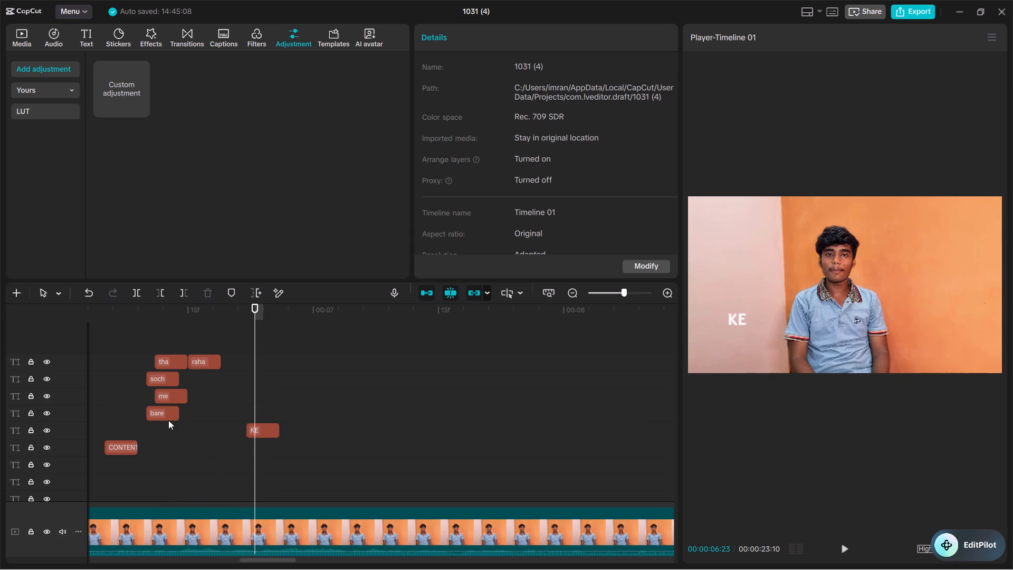
drag(166, 415, 277, 417)
Replay from the bare caption and move the me clip later on its own track to start just before 00:00:07.
key(space)
key(space)
click(242, 399)
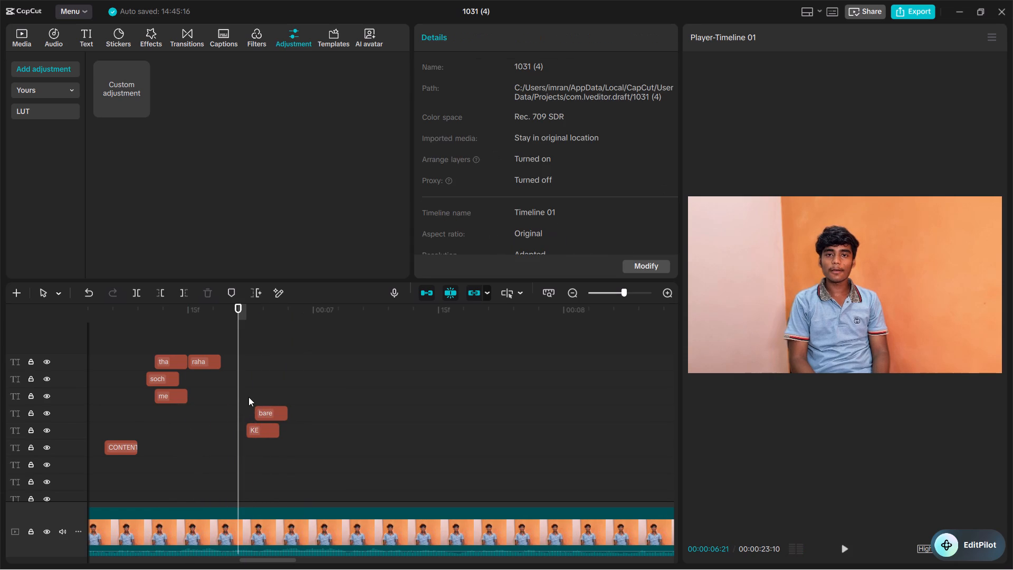
click(258, 405)
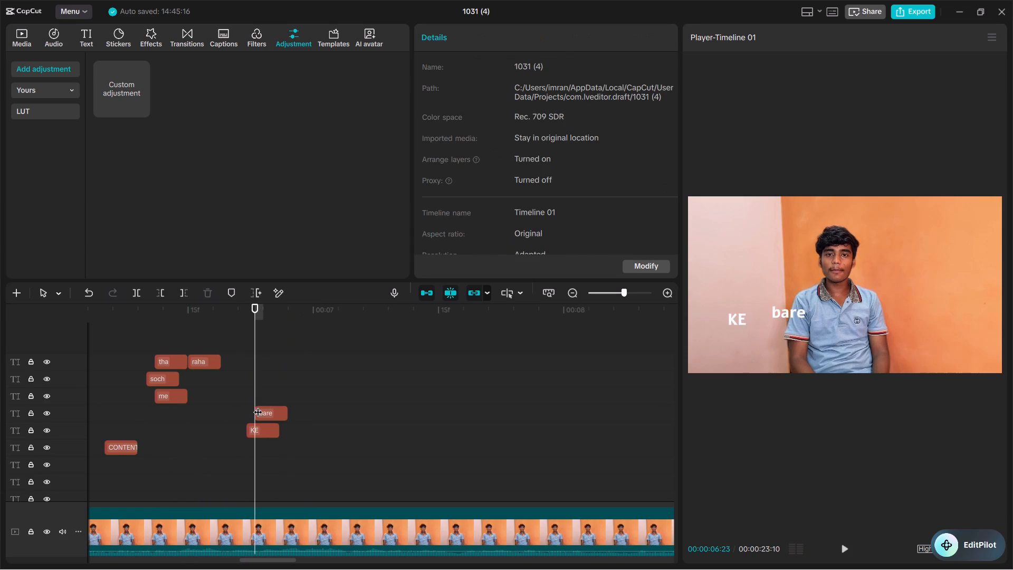
key(space)
key(space)
drag(170, 397, 321, 405)
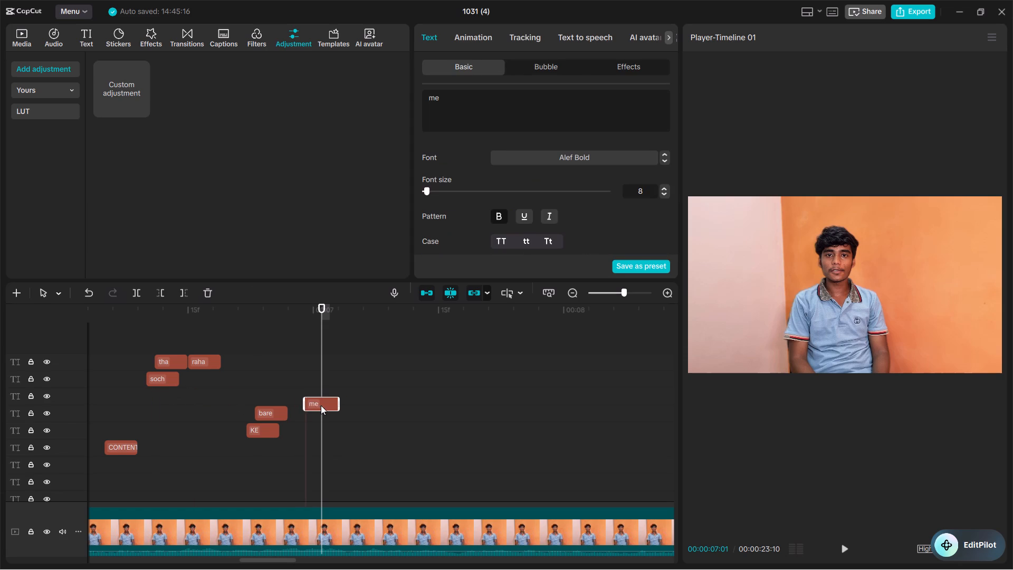
drag(321, 405, 322, 399)
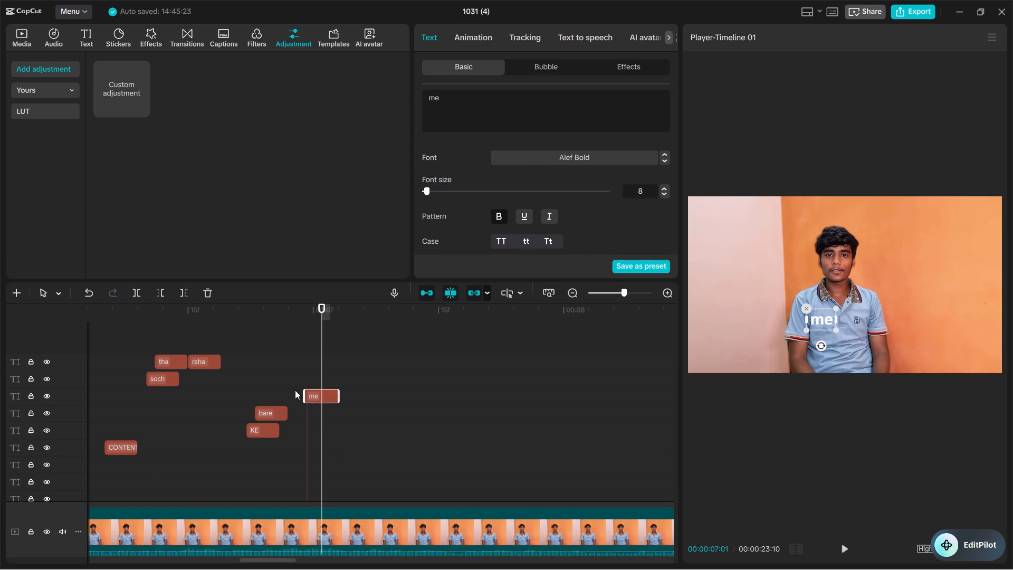
Replay from CONTENTCREATION and from KE to check the KE, bare and me timing against the speech.
click(297, 390)
click(302, 387)
drag(298, 385, 148, 396)
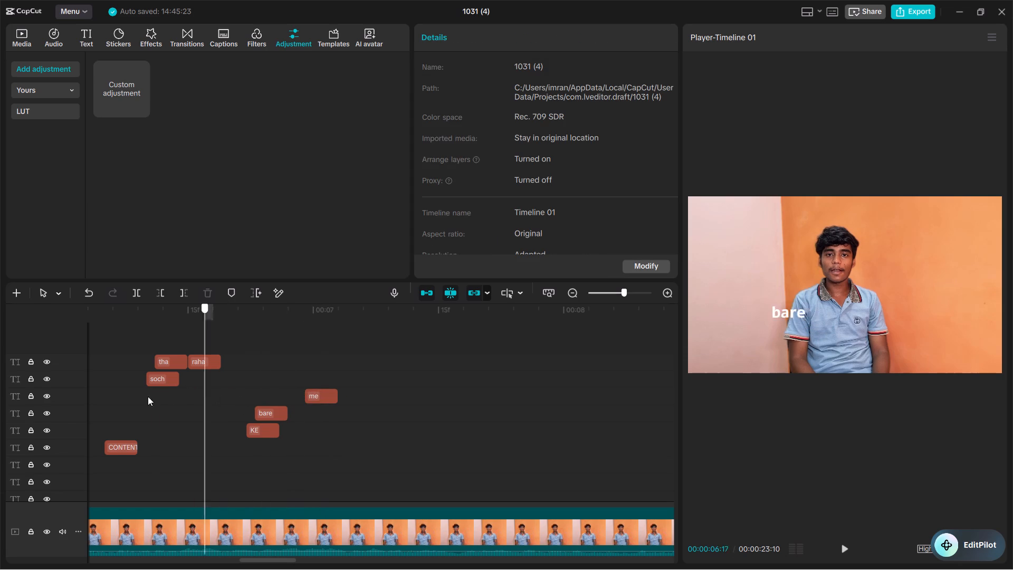
drag(148, 396, 240, 405)
key(space)
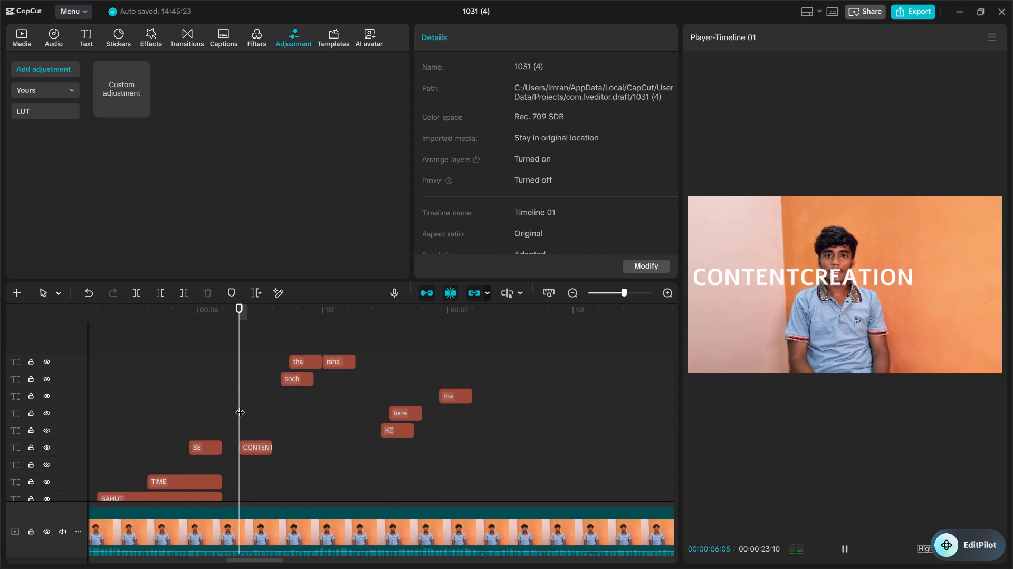
key(space)
click(376, 429)
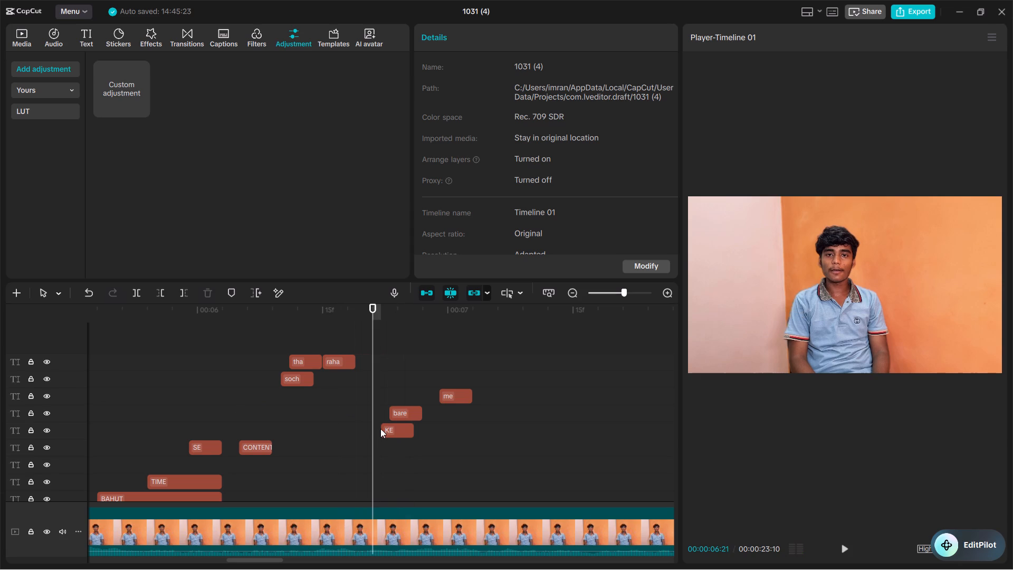
click(380, 429)
key(space)
key(space)
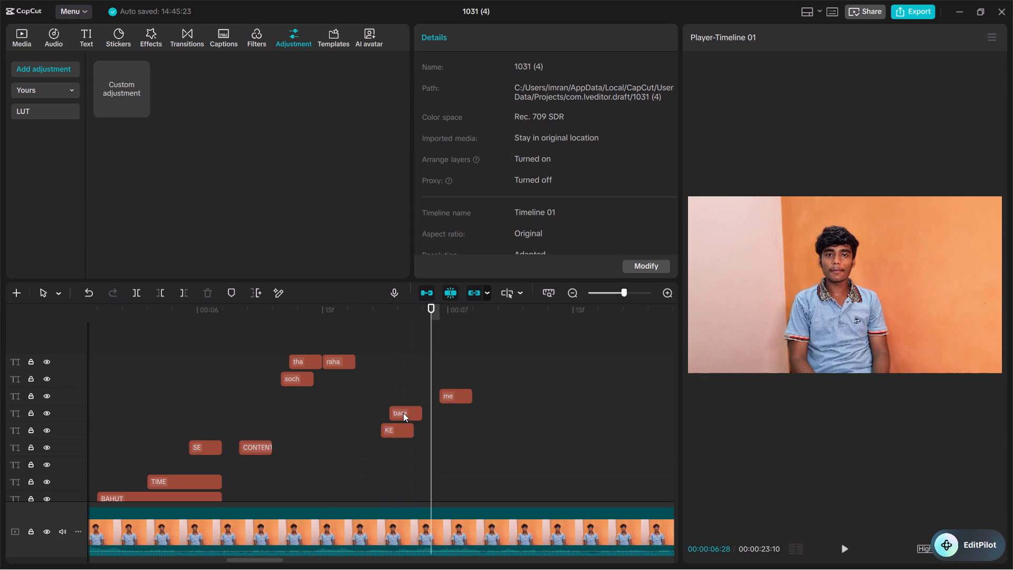
Move the bare clip later on its track to start at about 00:00:06:26, after KE, and replay that section.
drag(403, 413, 428, 410)
drag(427, 387, 410, 385)
key(space)
key(space)
click(413, 394)
drag(415, 390, 390, 392)
key(space)
key(space)
drag(436, 378, 417, 383)
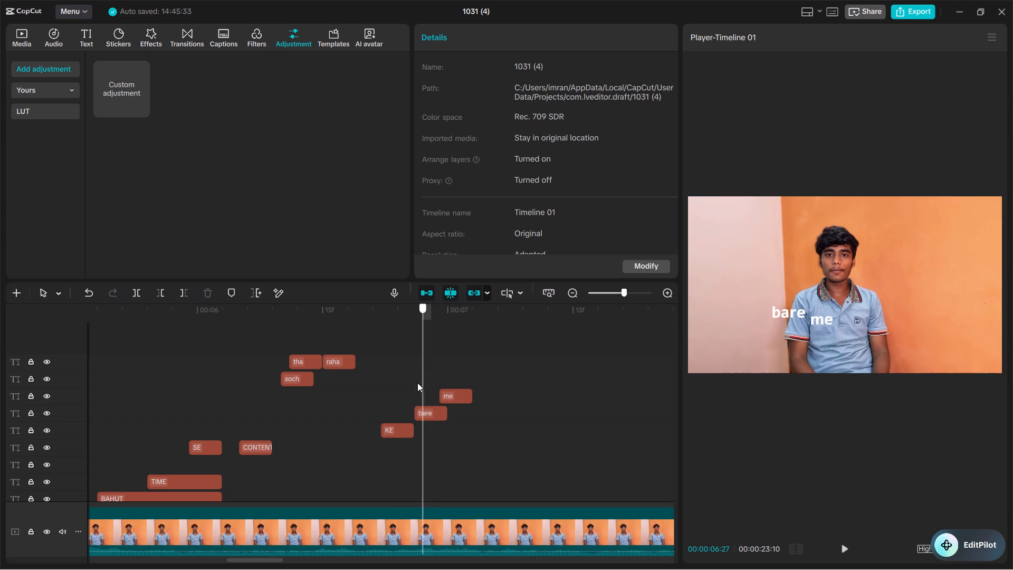
drag(417, 383, 417, 385)
key(space)
key(space)
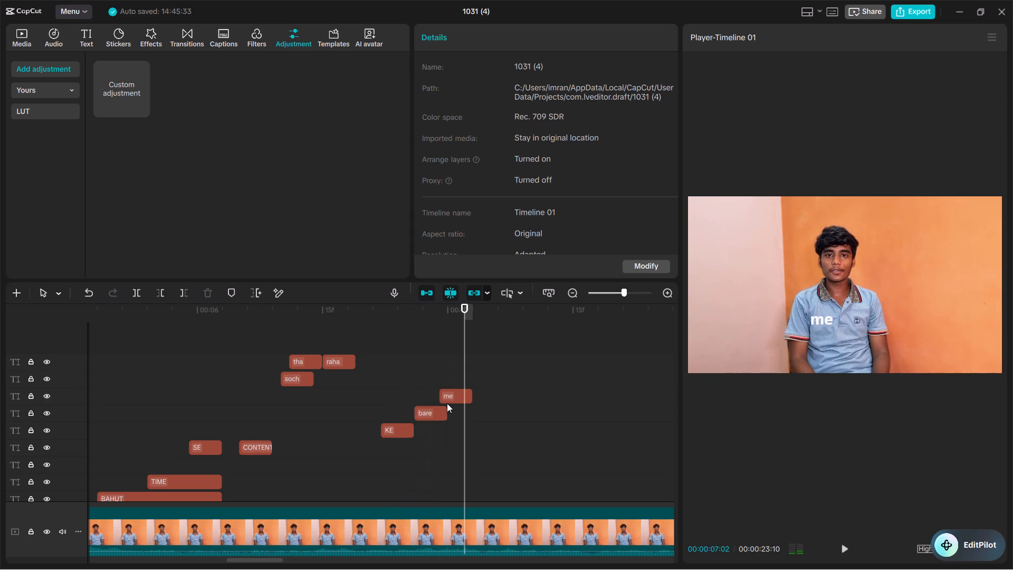
Move the me clip later on its track to start at about 00:00:07:00, where bare ends, and replay the earlier captions.
click(450, 402)
drag(463, 367, 462, 368)
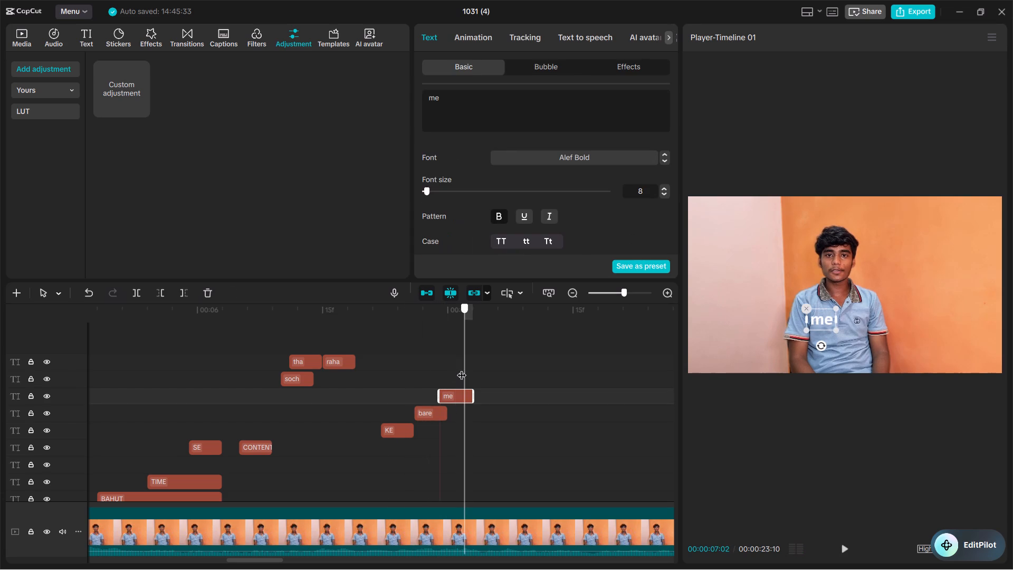
drag(462, 368, 436, 373)
key(space)
key(space)
drag(447, 398, 452, 401)
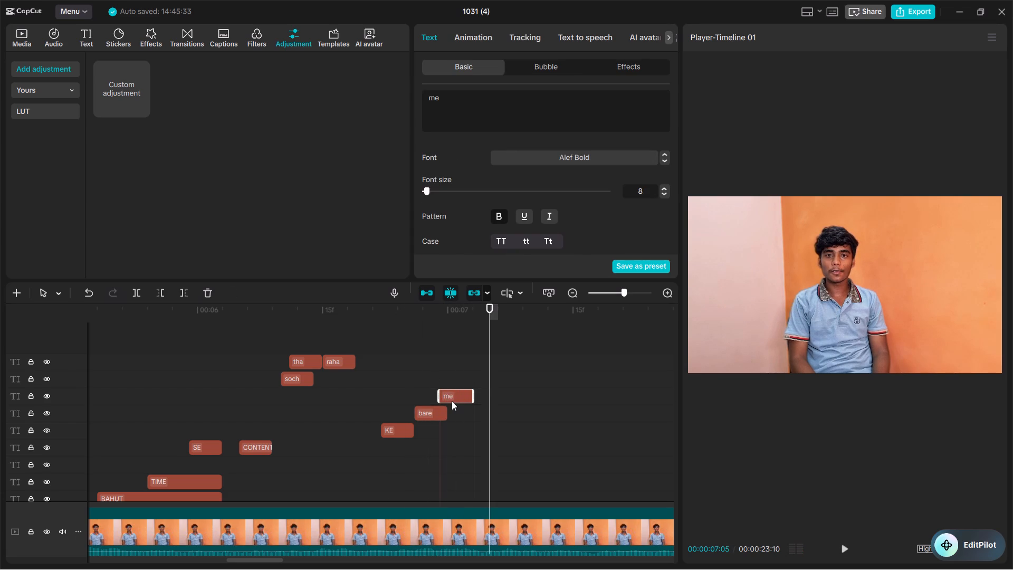
drag(452, 401, 457, 401)
drag(486, 381, 441, 389)
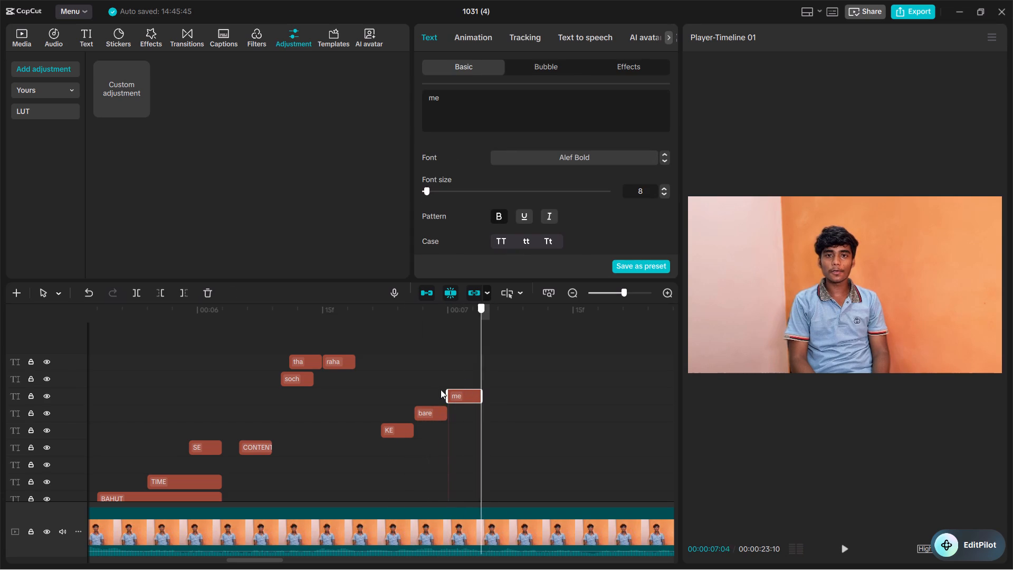
drag(441, 389, 187, 440)
key(space)
key(space)
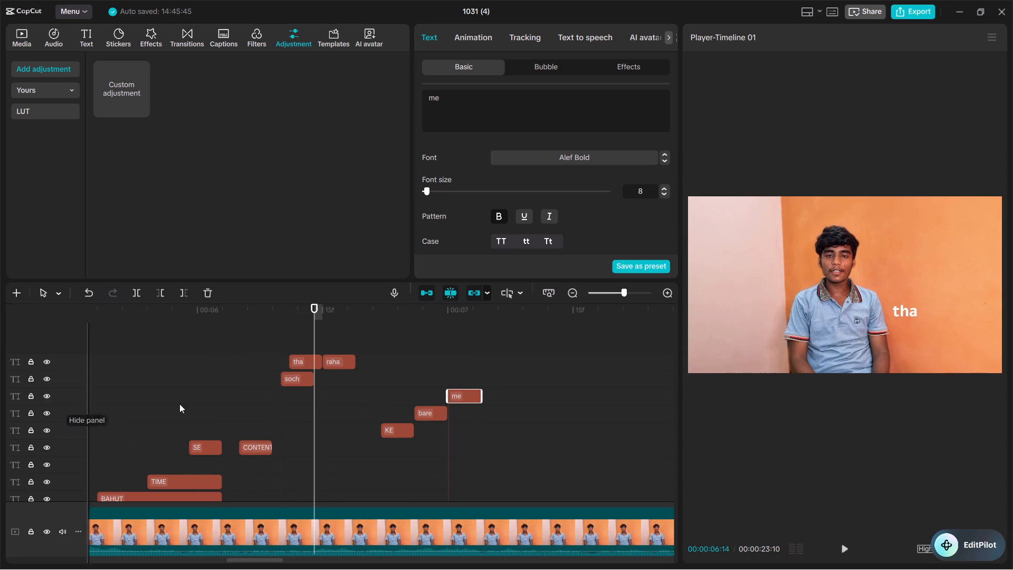
Extend the end of the CONTENTCREATION clip to about 00:00:06:20, shortly before KE begins.
click(115, 374)
click(261, 443)
drag(274, 447, 325, 441)
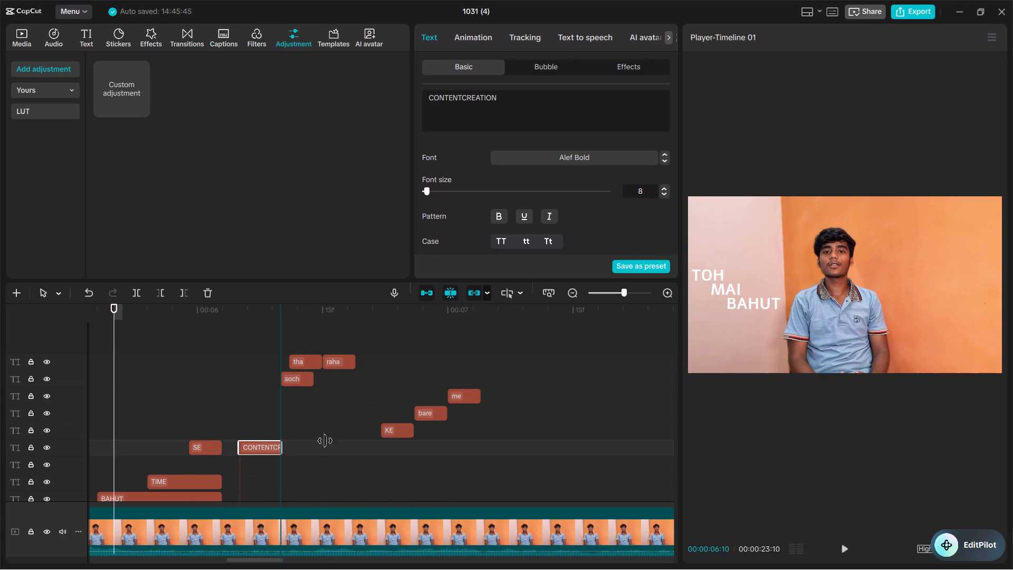
drag(325, 441, 359, 434)
Play back in short bursts from before CONTENTCREATION to past me to check each caption against the spoken words.
click(138, 392)
key(space)
key(space)
key(space)
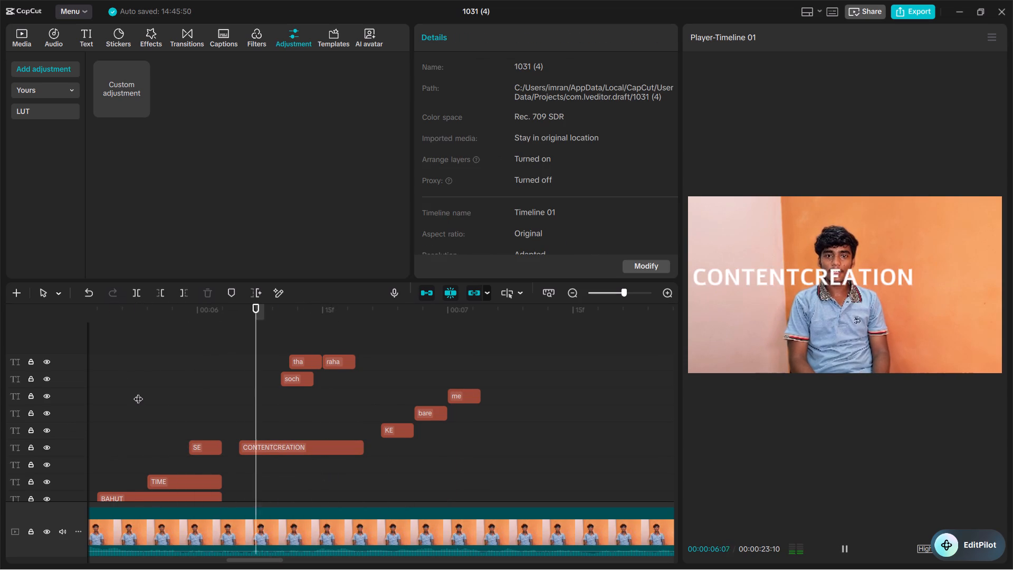
key(space)
key(space)
key(space)
key(space)
key(space)
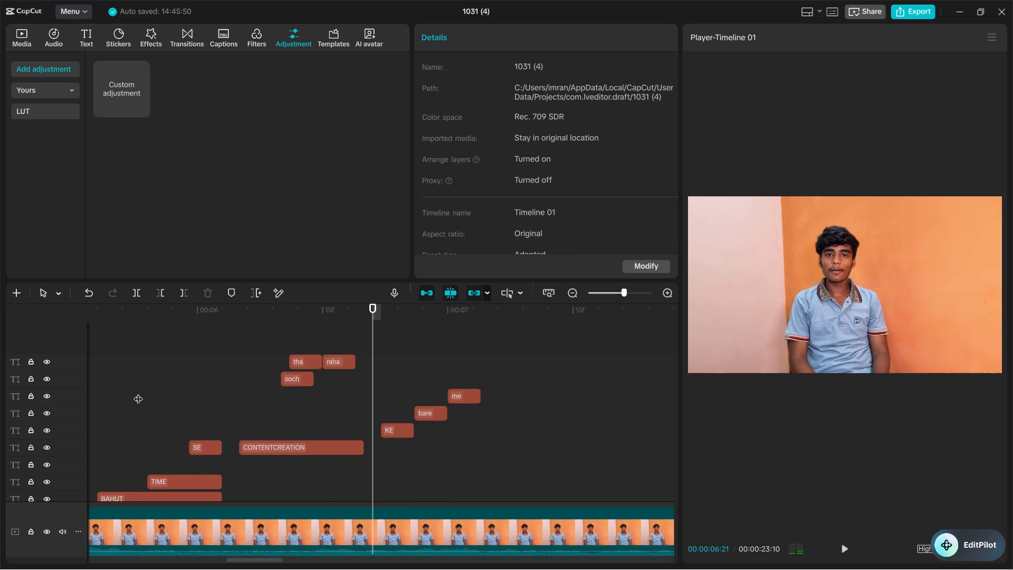
key(space)
key(space)
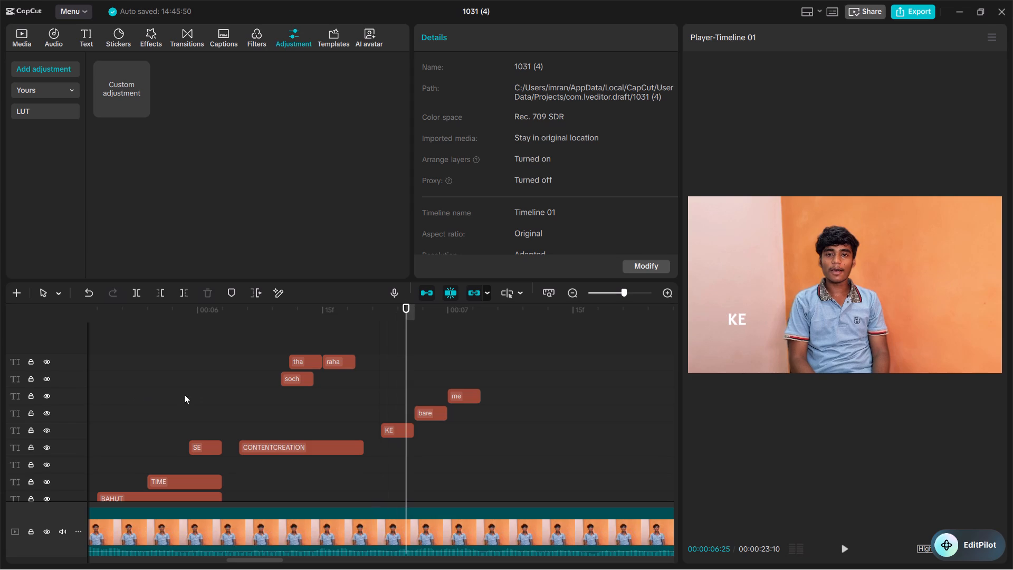
key(space)
key(space)
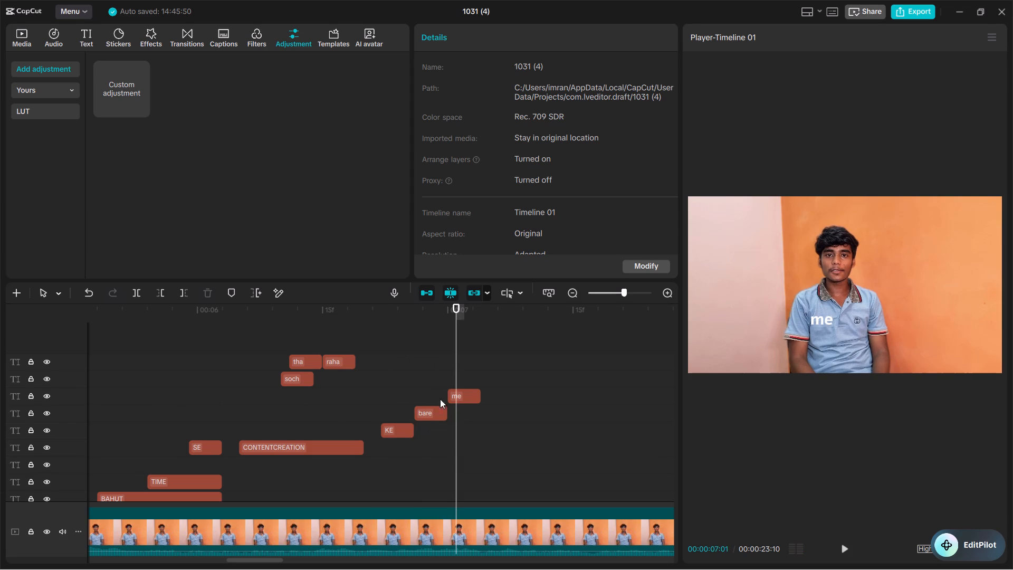
key(space)
key(space)
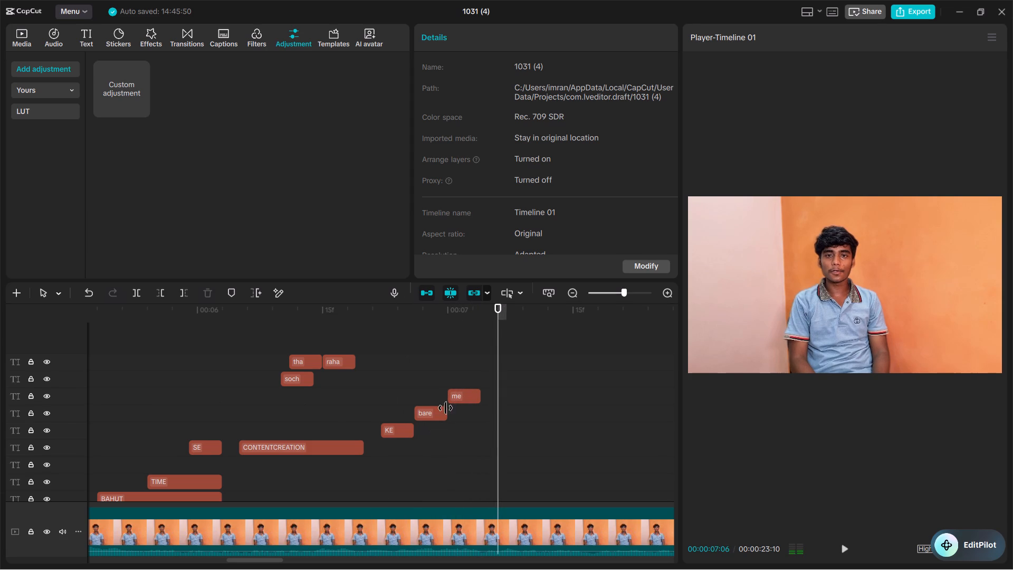
Move the soch clip later on its own track to start at about 00:00:07:05, just after me, and replay it.
drag(298, 380, 505, 387)
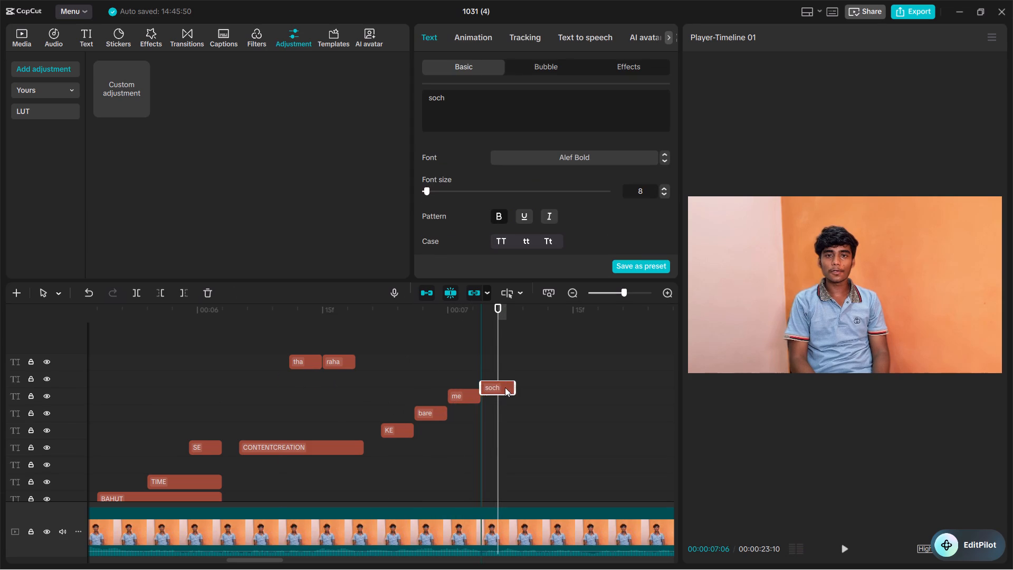
drag(505, 387, 507, 381)
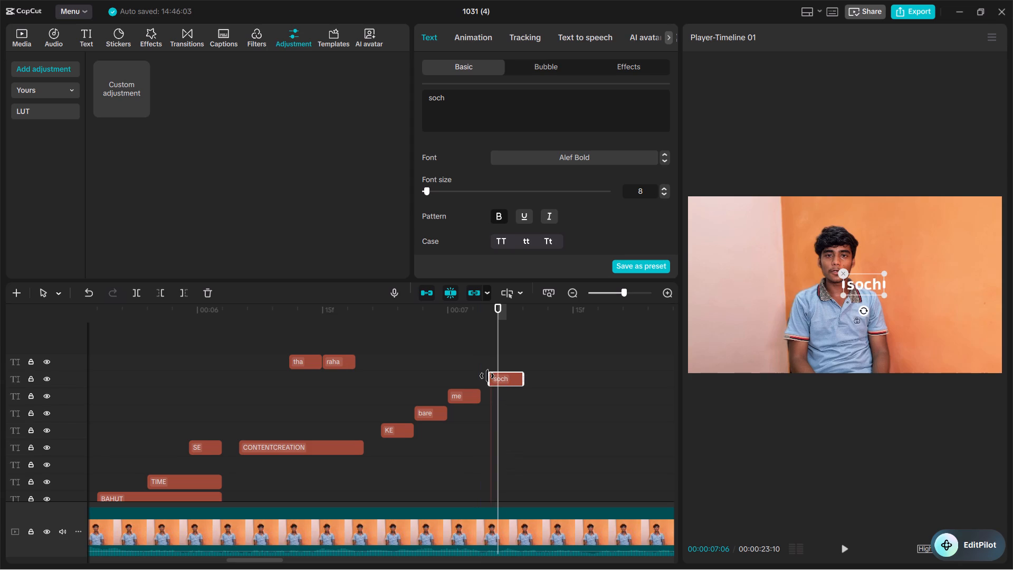
drag(500, 360, 487, 357)
key(space)
key(space)
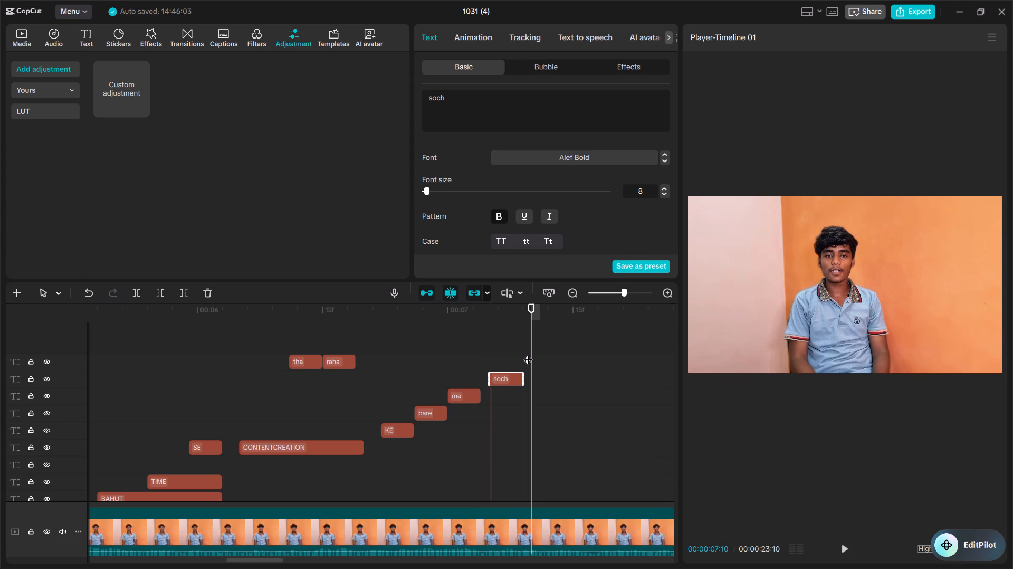
drag(528, 353, 487, 357)
key(space)
key(space)
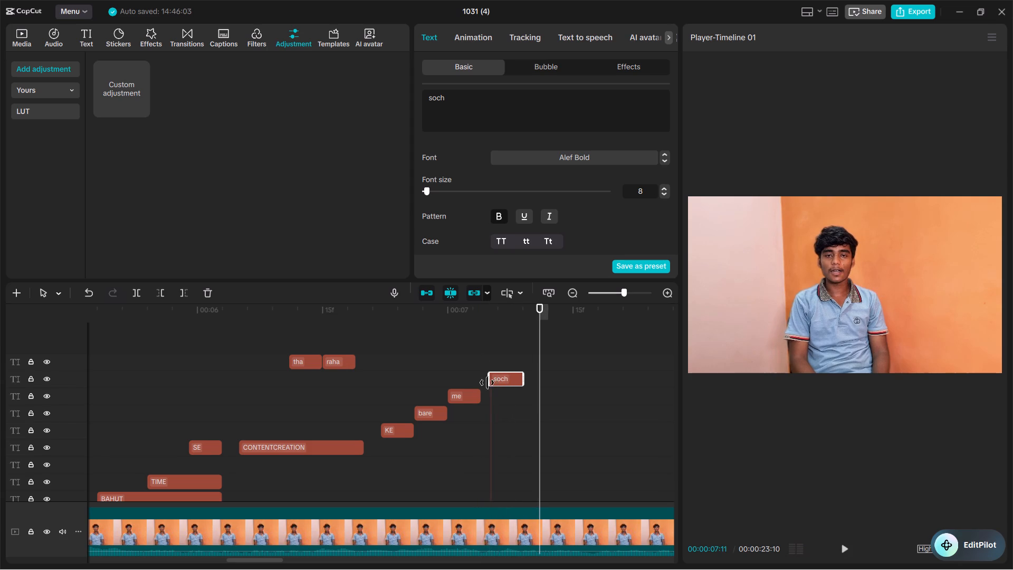
Replay from the end of me through soch to check the soch timing against the speech.
click(489, 378)
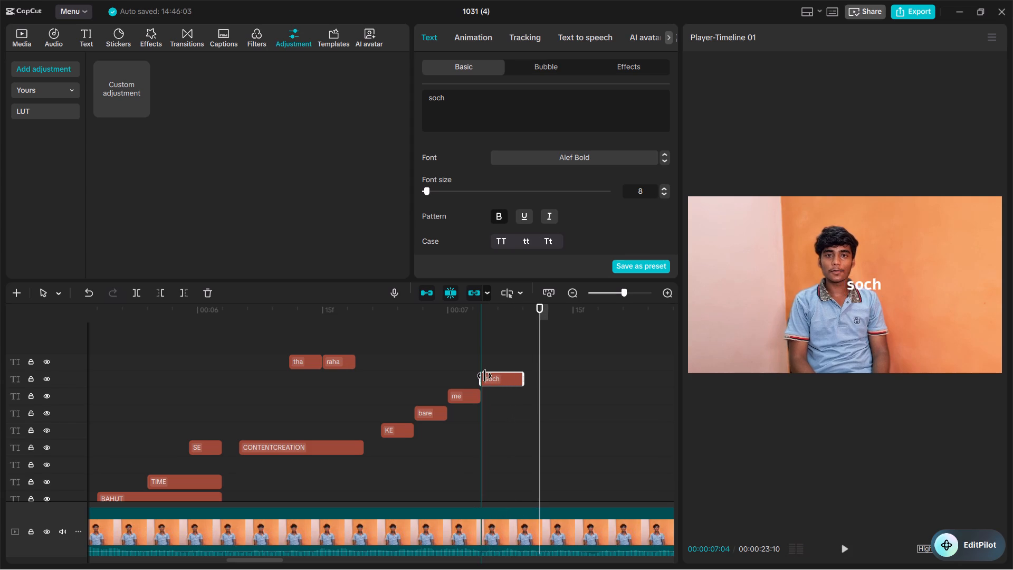
click(469, 355)
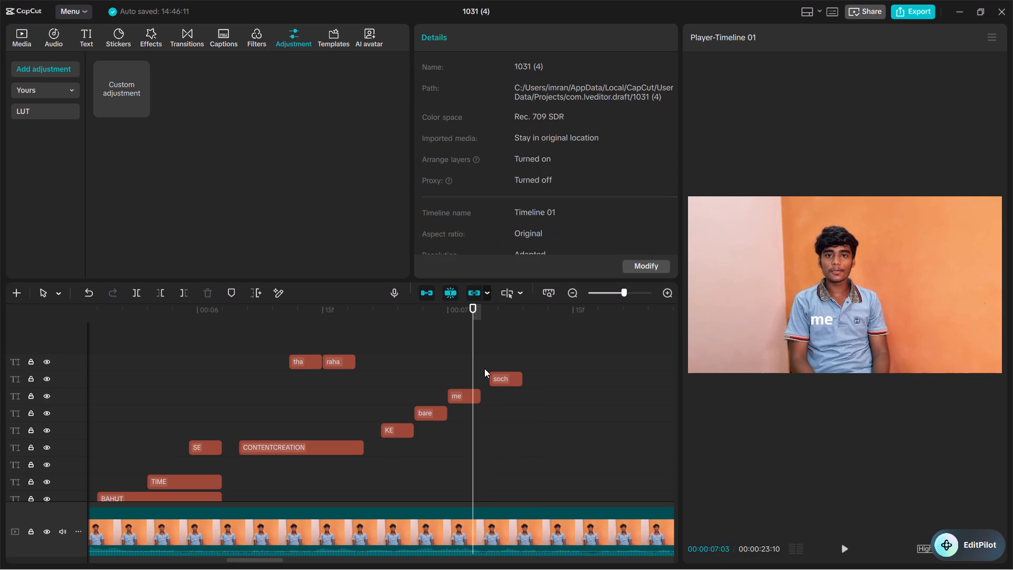
drag(475, 368, 493, 368)
key(space)
key(space)
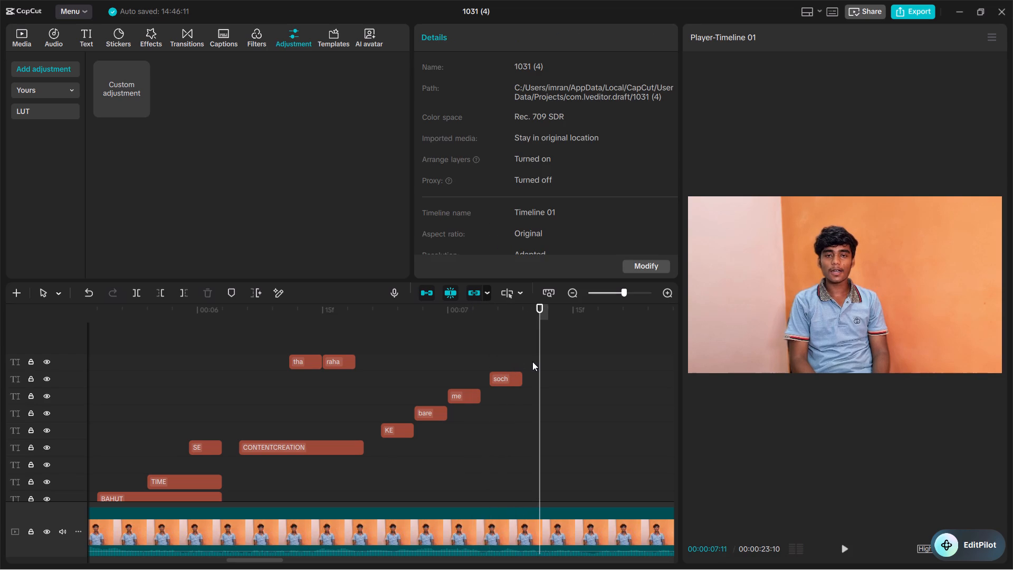
drag(539, 362, 491, 368)
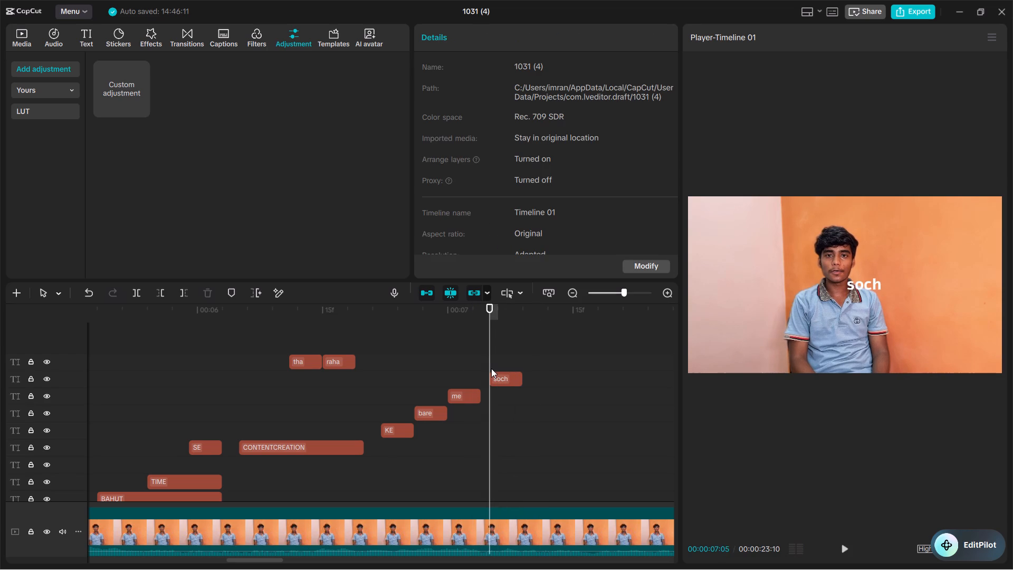
key(space)
key(space)
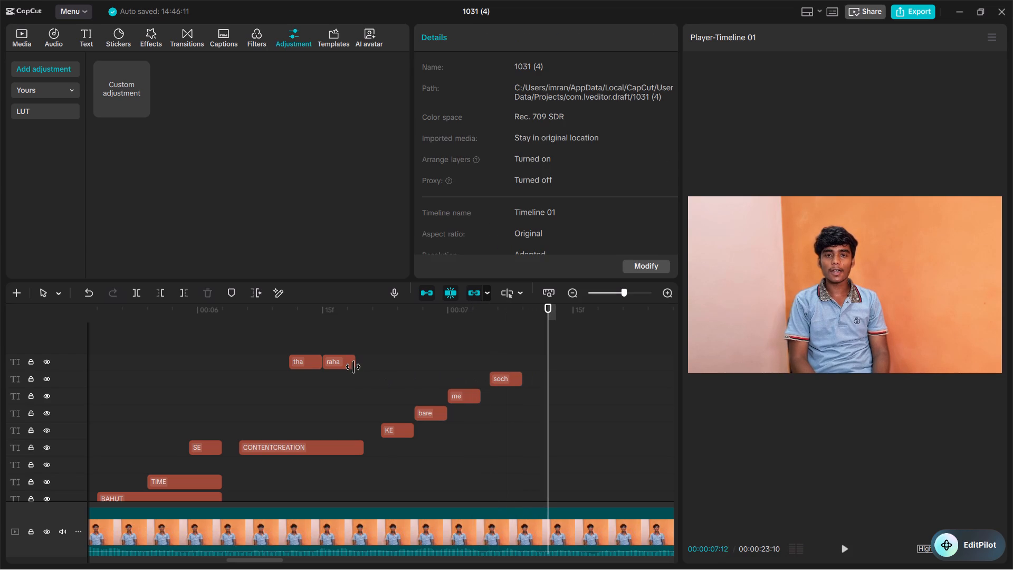
Move the raha clip to its own track above soch, starting at about 00:00:07:10, and replay from there.
drag(346, 367, 553, 369)
drag(551, 344, 531, 343)
key(space)
key(space)
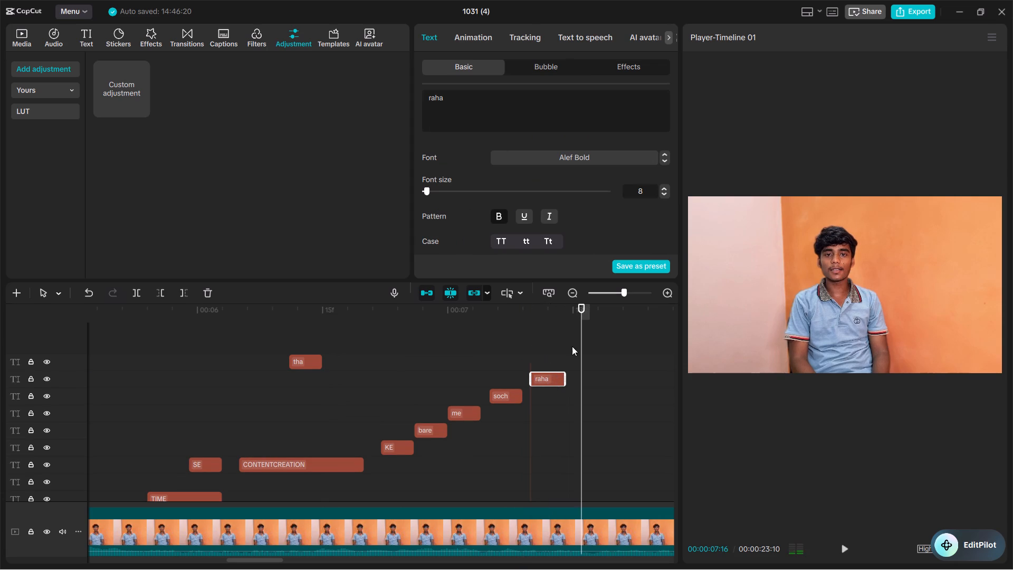
Trim the start of the raha clip to about 00:00:07:11 and replay it.
drag(528, 383, 539, 381)
drag(586, 362, 565, 362)
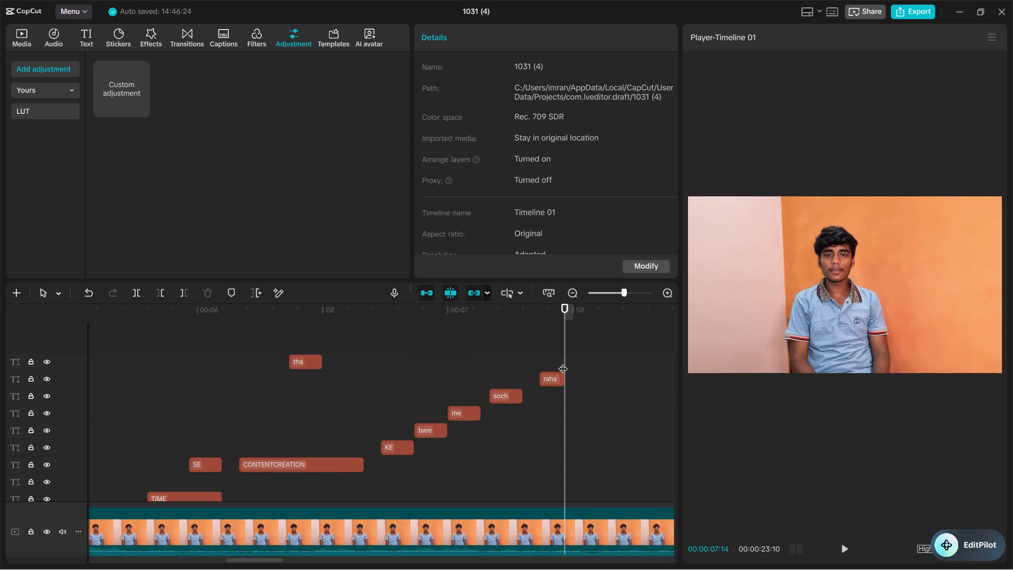
drag(563, 362, 538, 362)
key(space)
key(space)
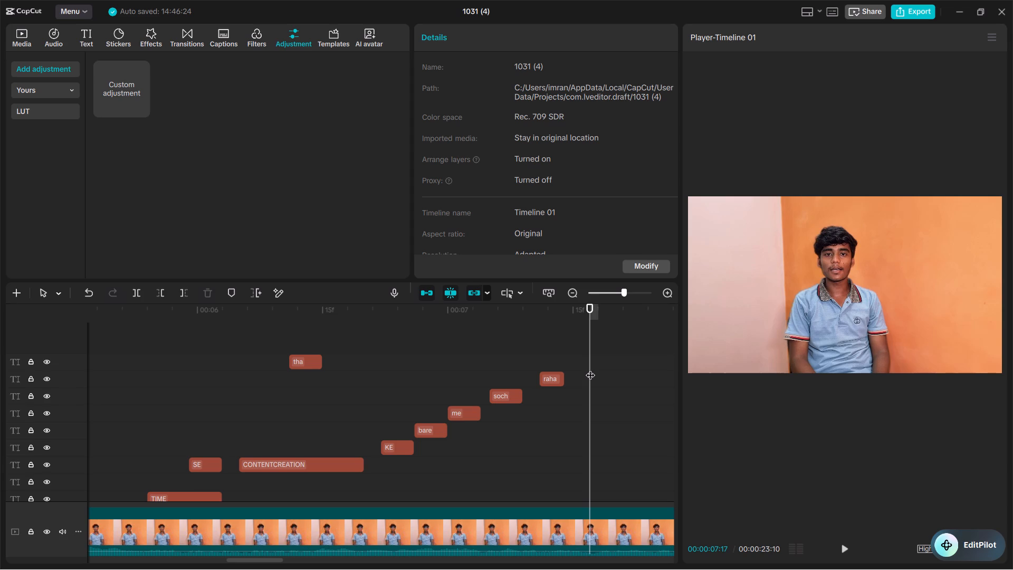
Play back in short bursts from about 00:00:05 through raha to check the caption sequence against the speech.
drag(590, 368, 43, 392)
key(space)
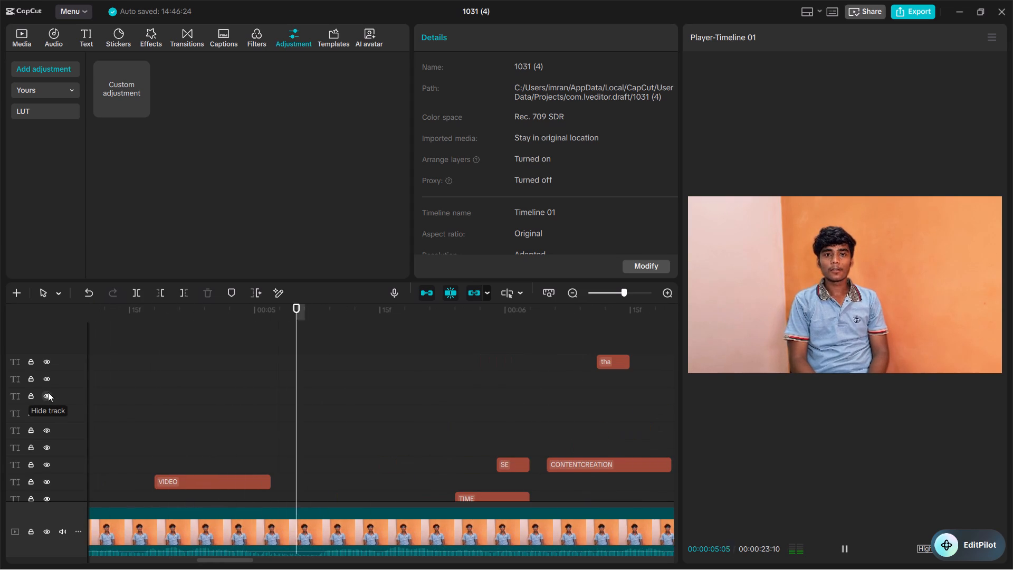
key(space)
key(space)
key(space)
key(space)
key(space)
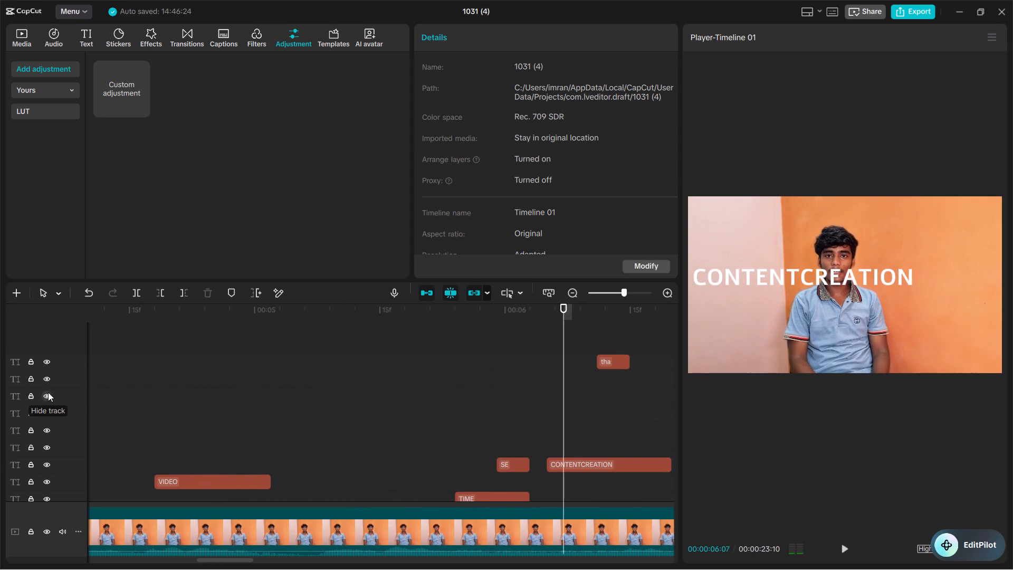
key(space)
key(space)
key(space)
key(space)
key(space)
key(space)
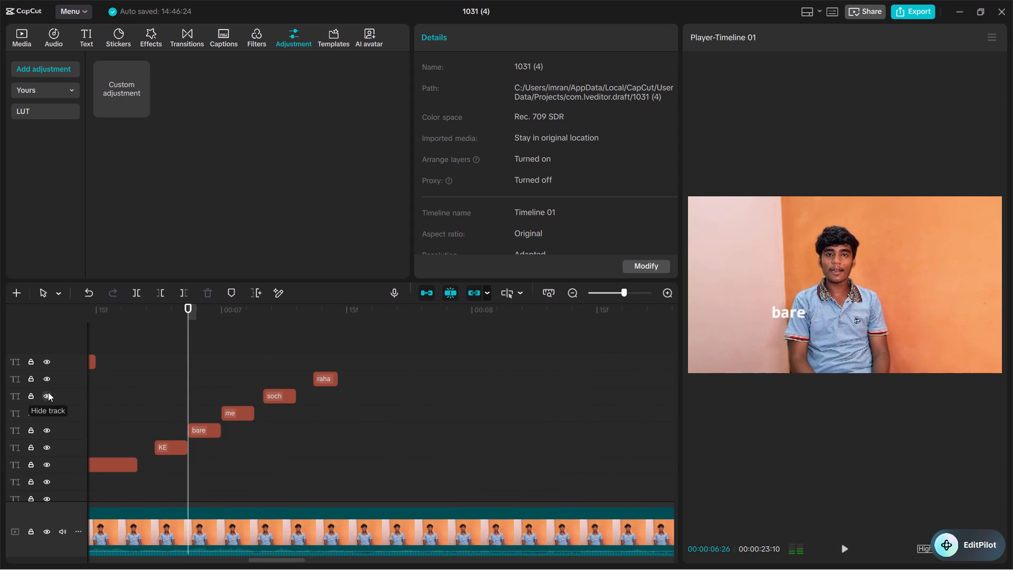
key(space)
key(space)
key(space)
key(space)
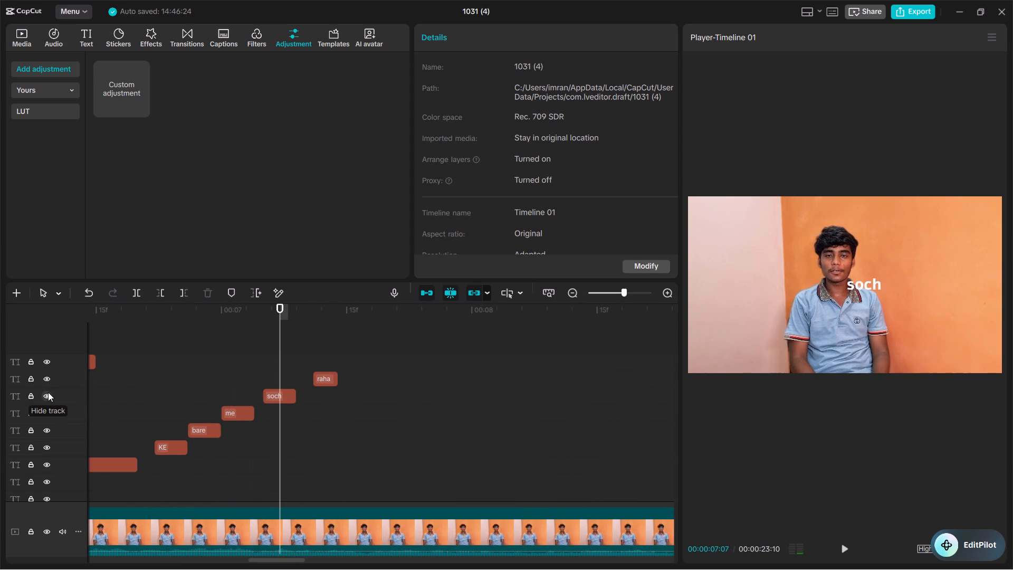
key(space)
key(space)
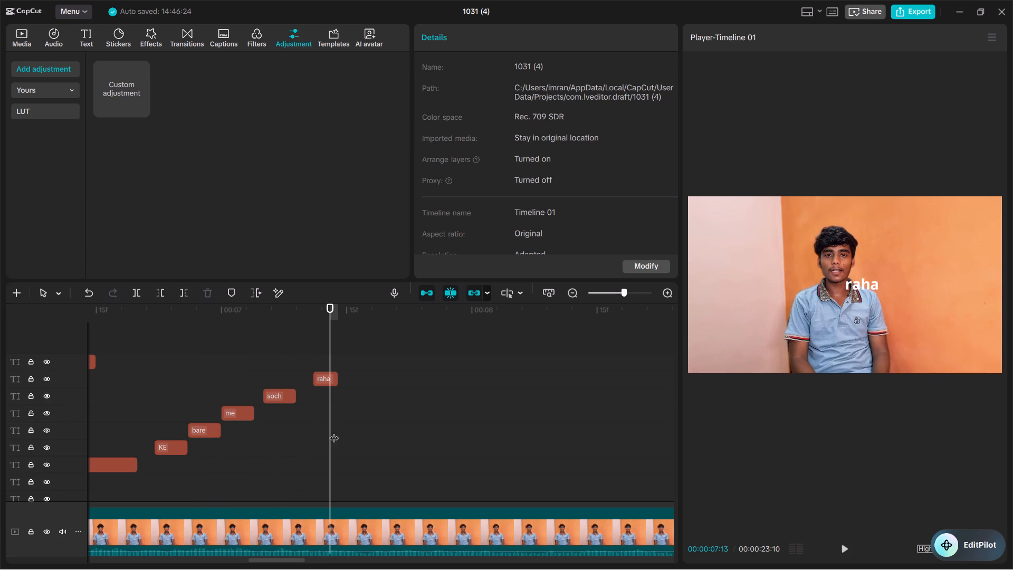
key(space)
key(space)
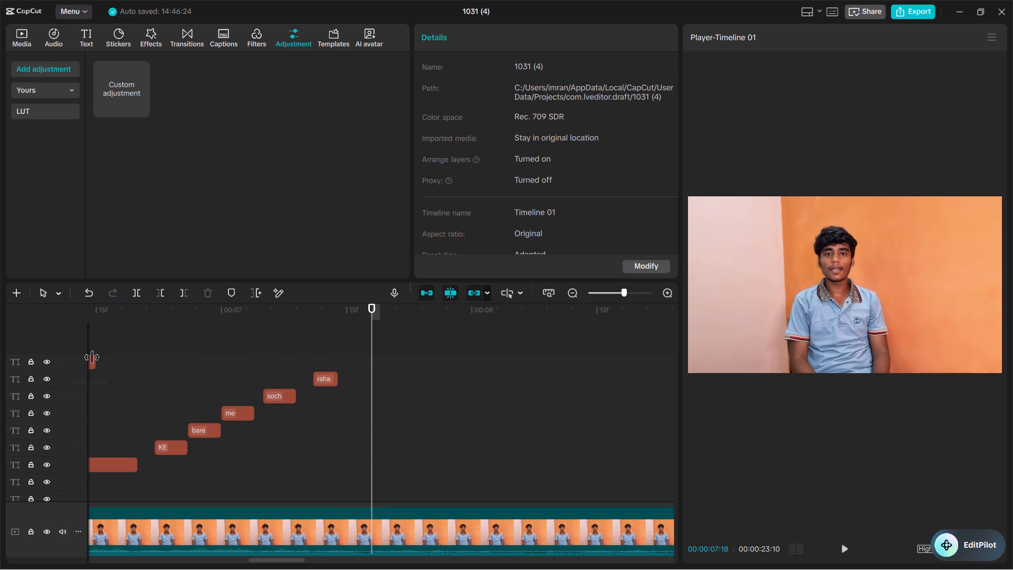
Move the tha clip later on its track to start at about 00:00:07:16, after raha, and replay from me through tha.
click(92, 359)
drag(92, 359, 463, 362)
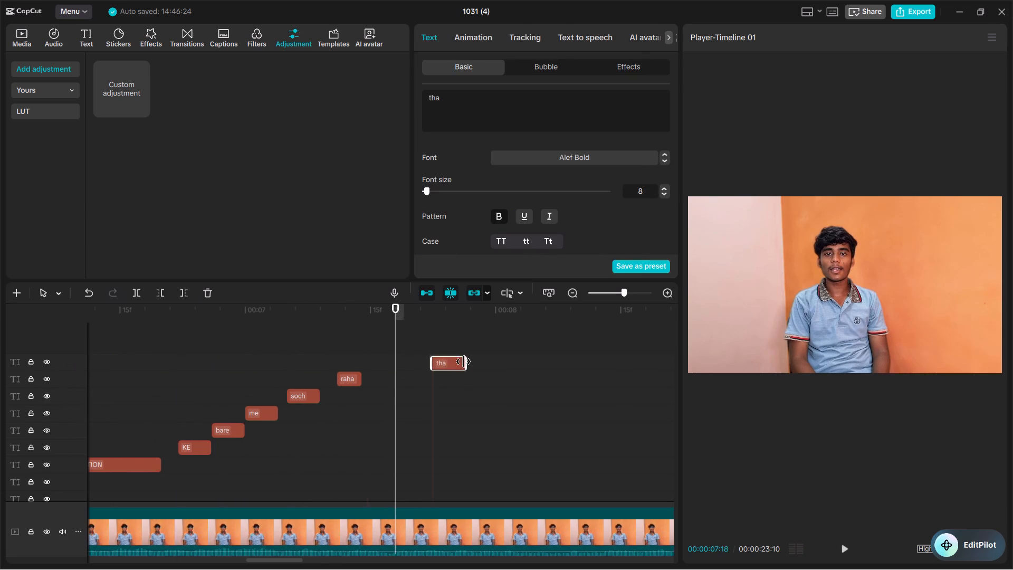
drag(463, 362, 410, 357)
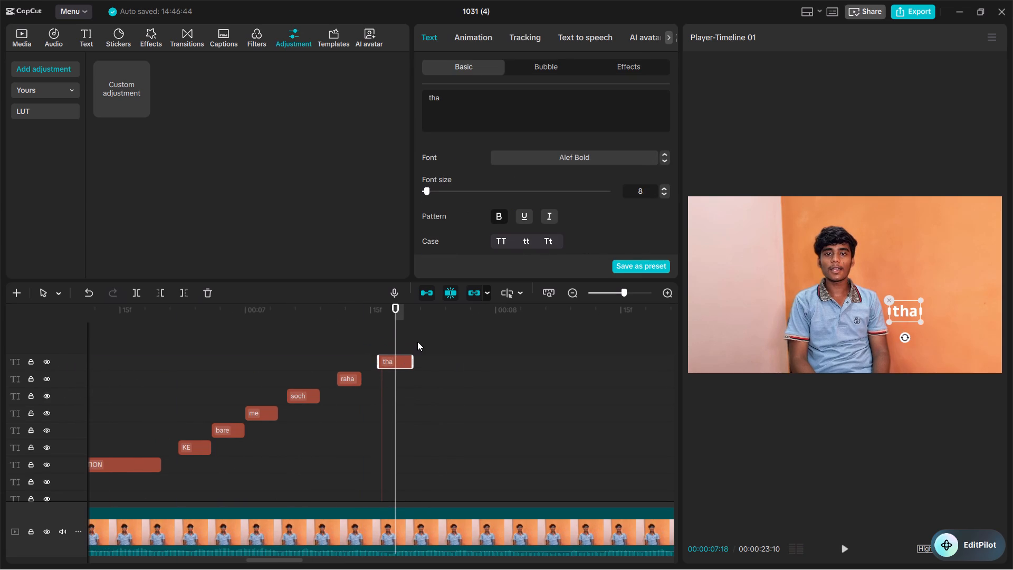
drag(392, 335, 378, 335)
key(space)
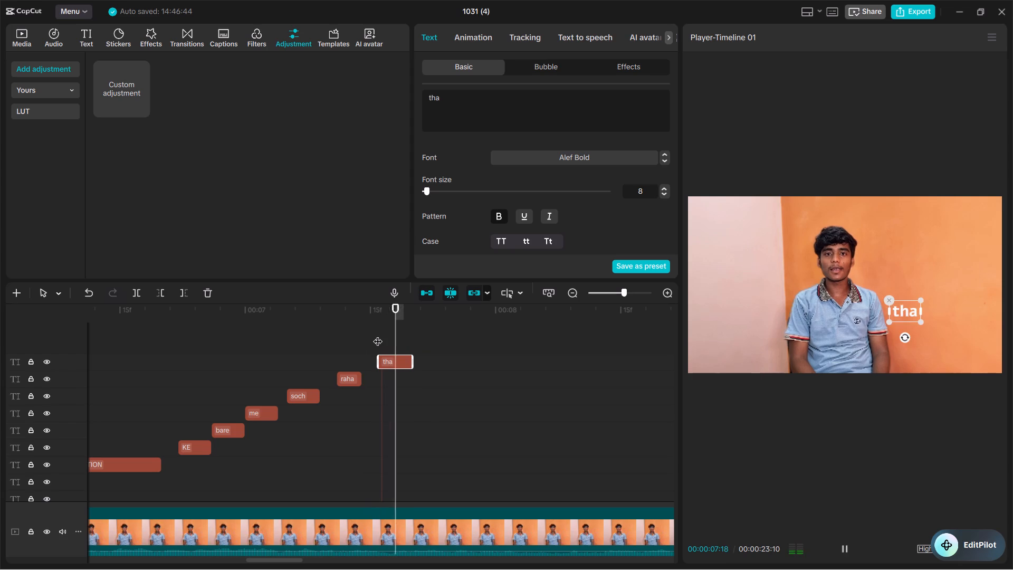
key(space)
drag(428, 330, 274, 348)
key(space)
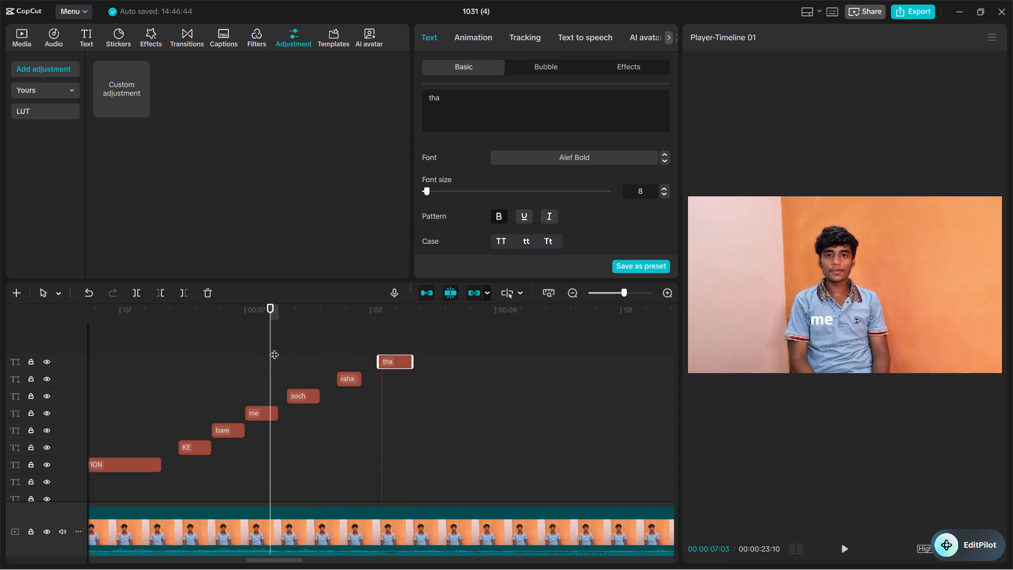
key(space)
key(space)
key(space)
click(399, 330)
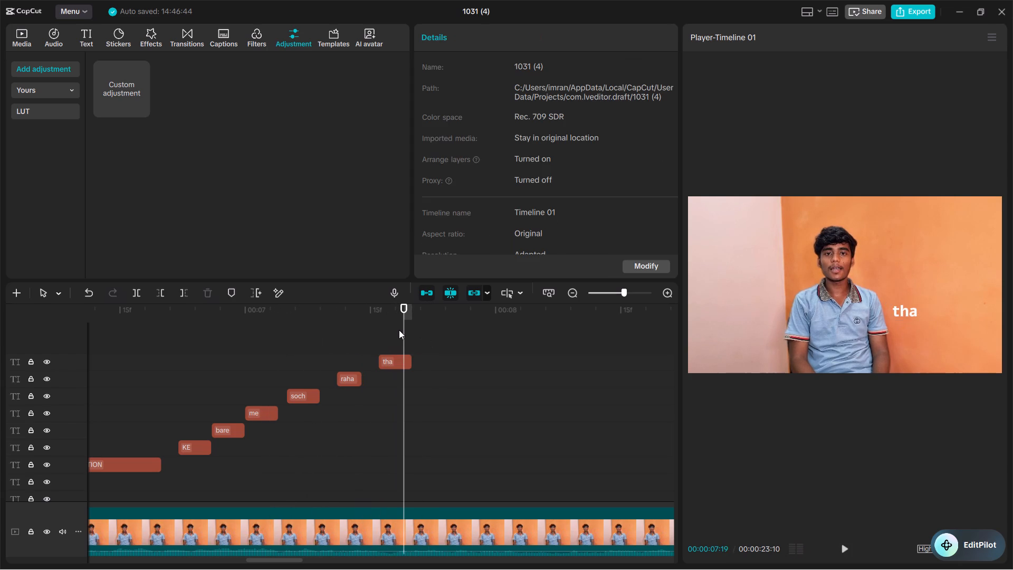
Replay the captions from KE through tha in short bursts to check tha's timing against the speech.
drag(399, 330, 272, 348)
key(space)
key(space)
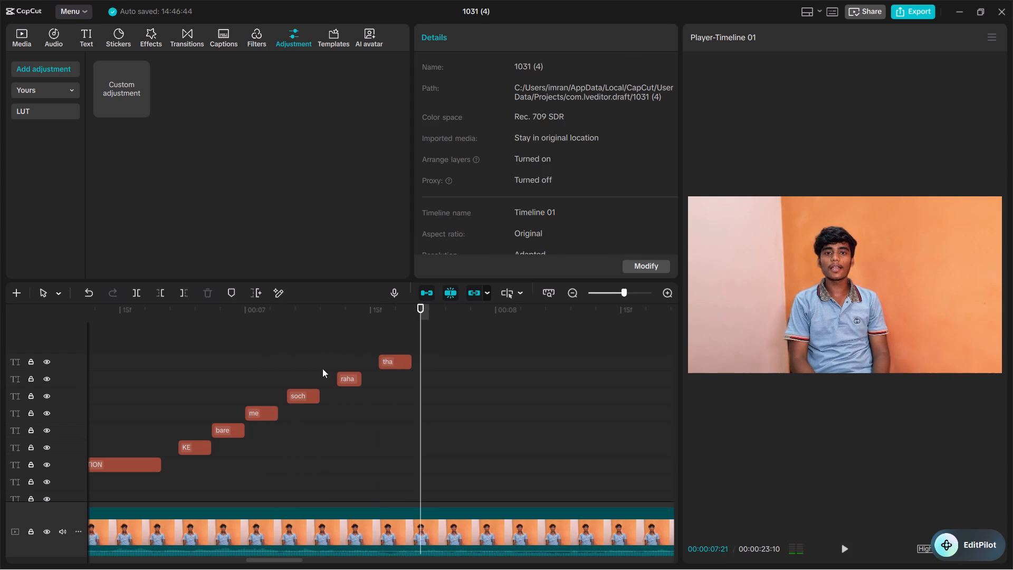
click(383, 471)
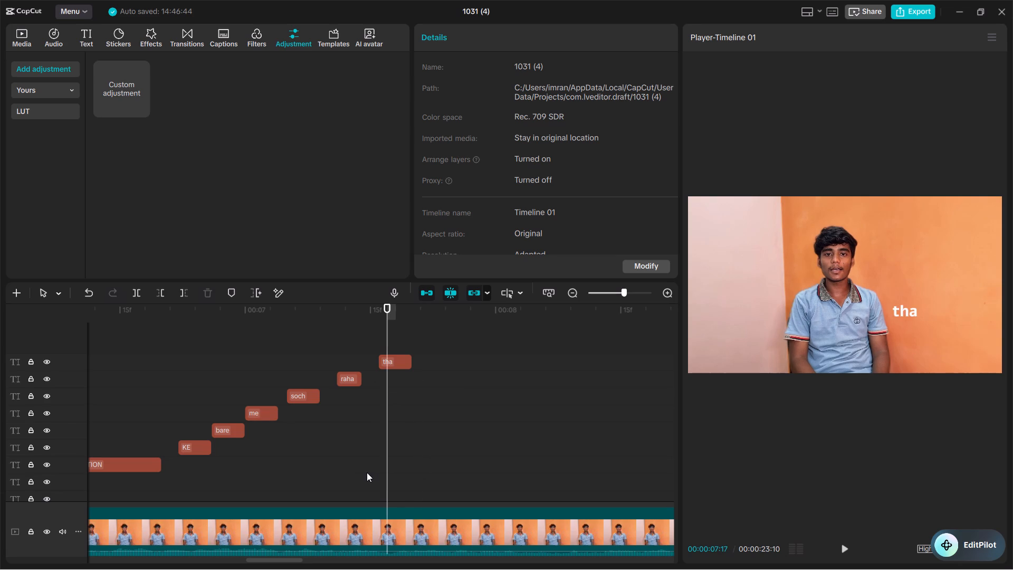
key(space)
key(space)
key(space)
key(space)
click(180, 398)
key(space)
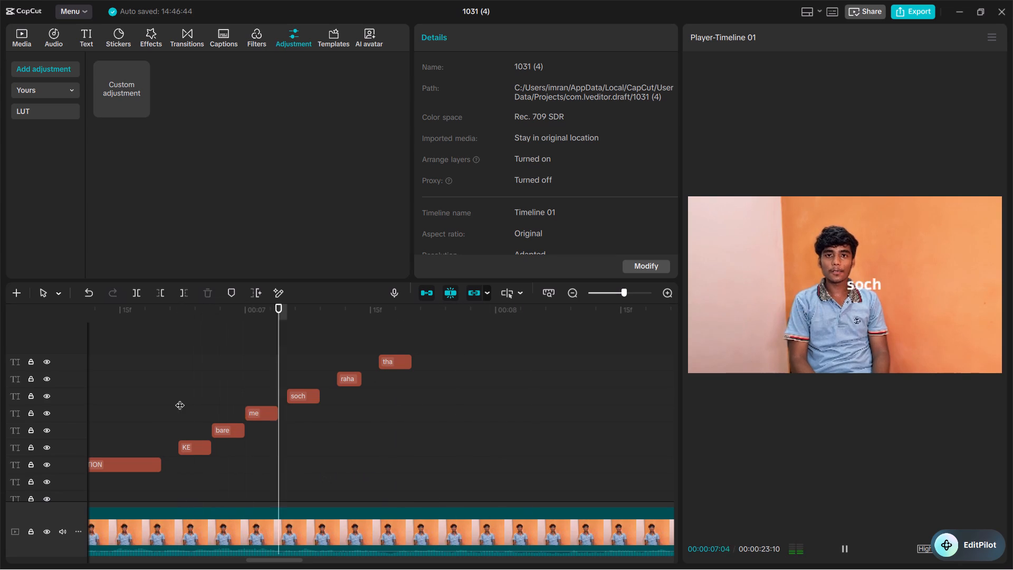
key(space)
key(space)
key(space)
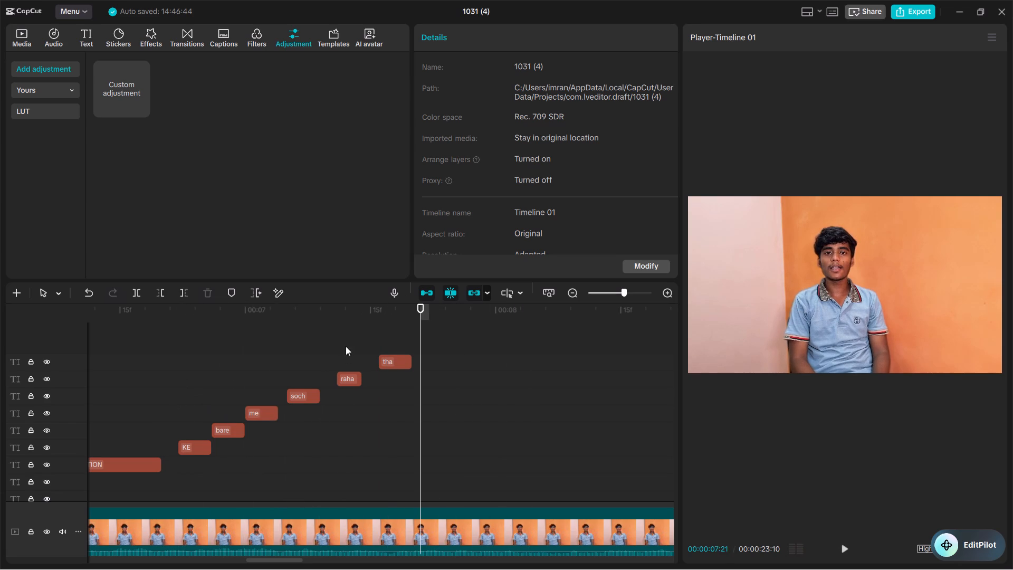
Split the main video clip at 00:00:07:20, where the tha caption ends, and return to the Select tool.
drag(419, 390, 415, 387)
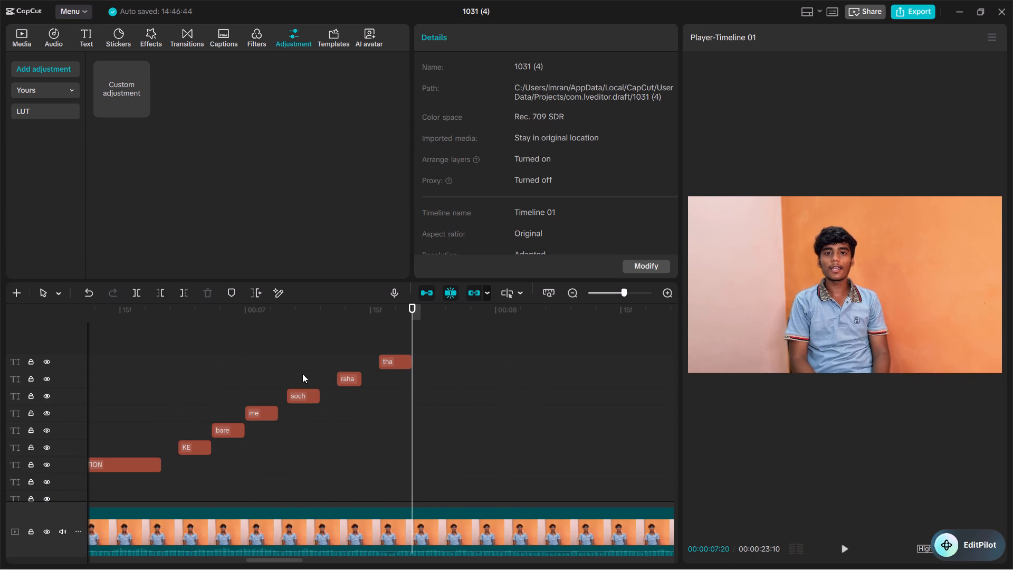
click(64, 293)
click(71, 329)
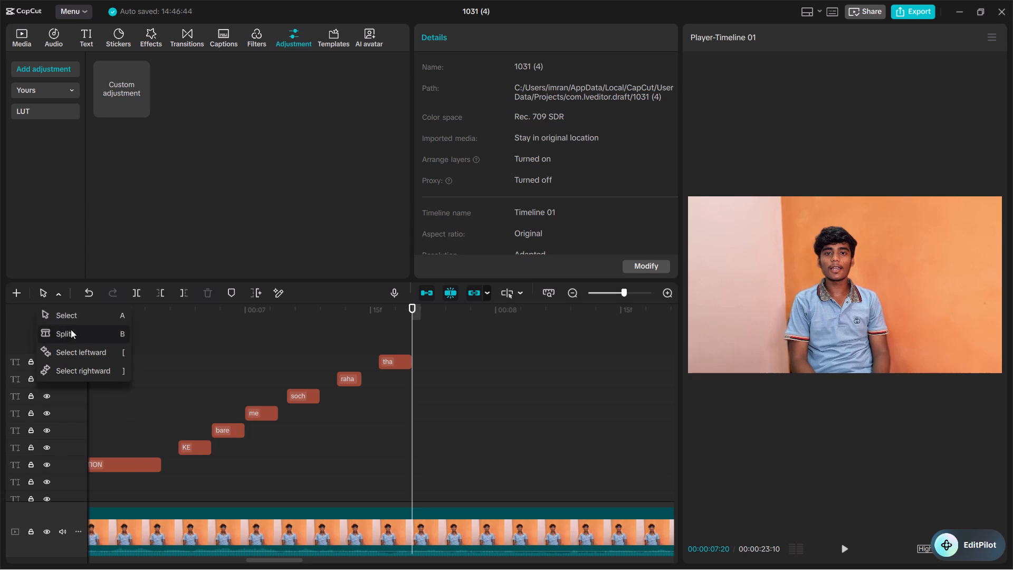
click(415, 526)
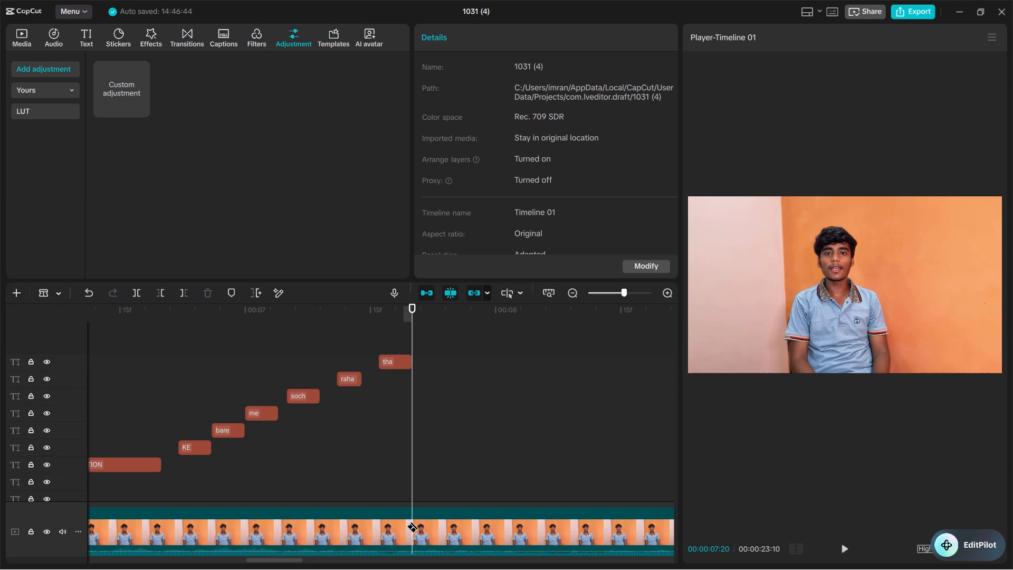
key(ctrl+plus)
key(ctrl+plus)
key(ctrl+plus)
key(ctrl+plus)
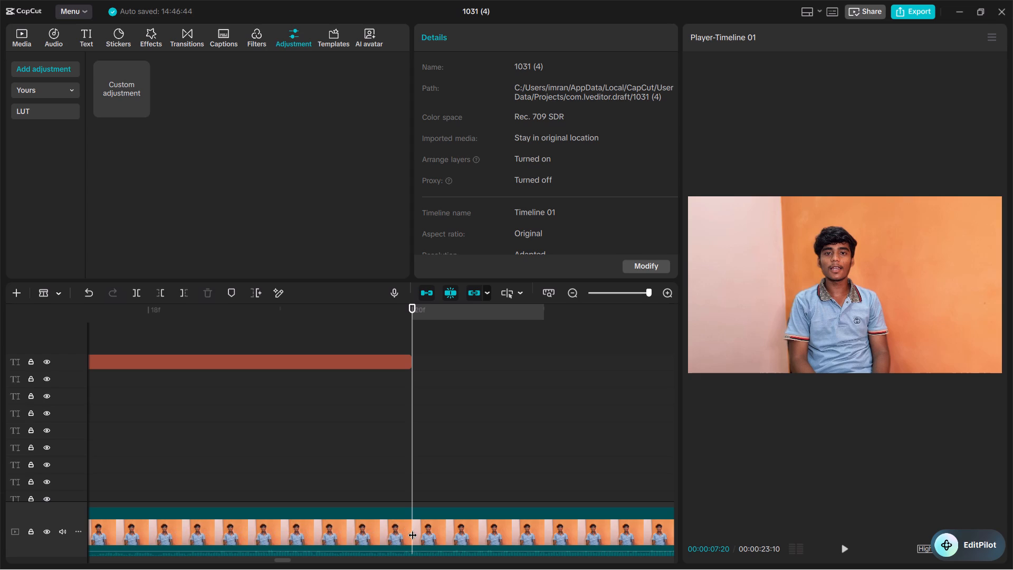
click(415, 526)
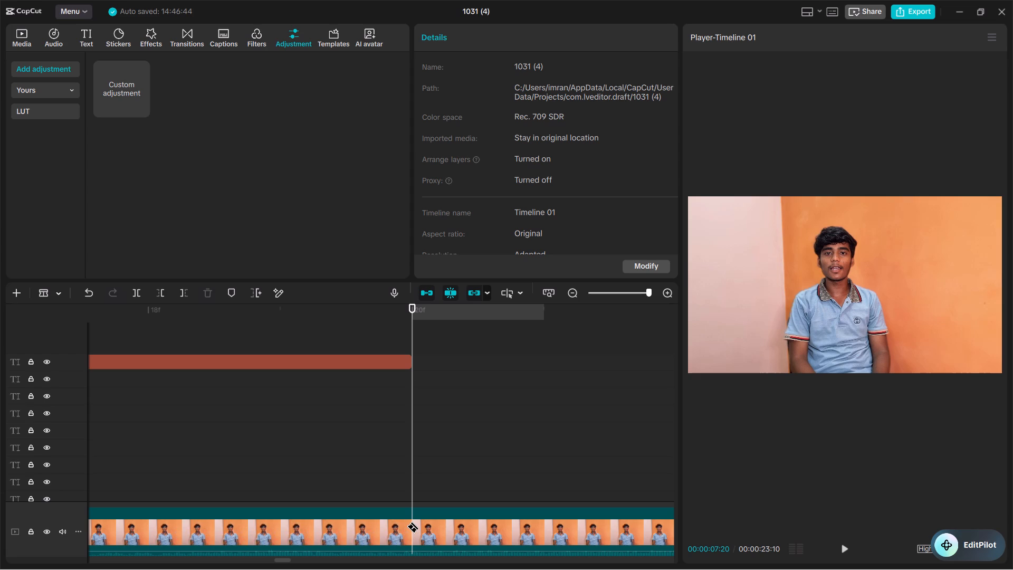
click(406, 526)
click(55, 286)
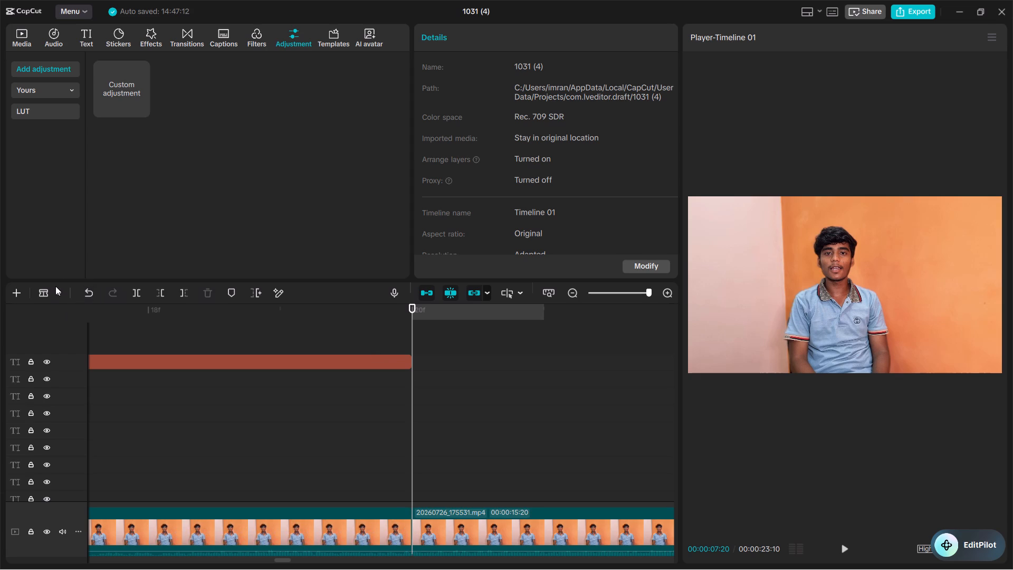
click(75, 325)
Play back the sequence from about 00:00:03 to 00:00:05:22 to review the earlier captions against the speech.
key(ctrl+minus)
key(ctrl+minus)
key(ctrl+minus)
key(ctrl+minus)
key(ctrl+minus)
key(ctrl+minus)
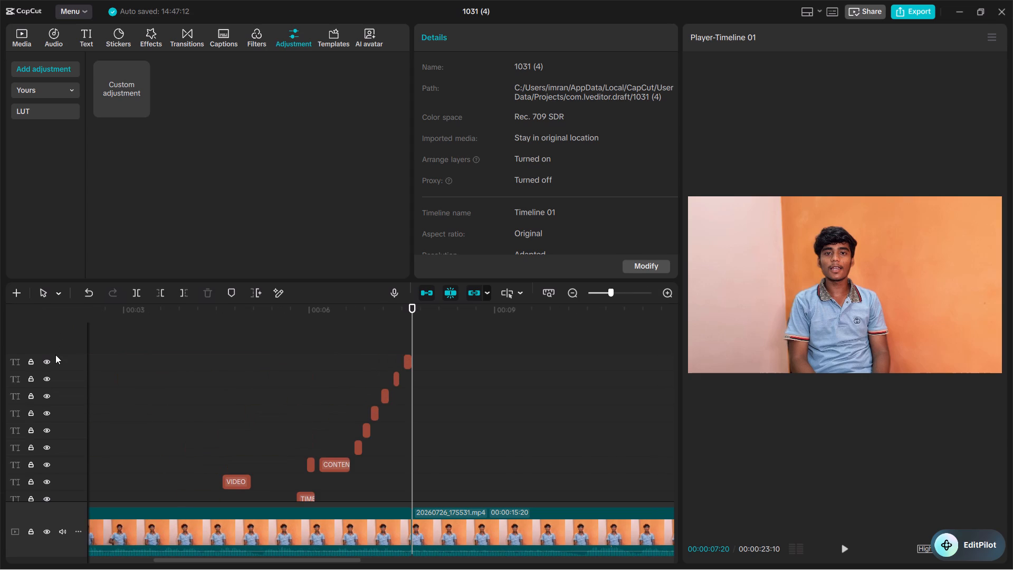
click(122, 346)
key(space)
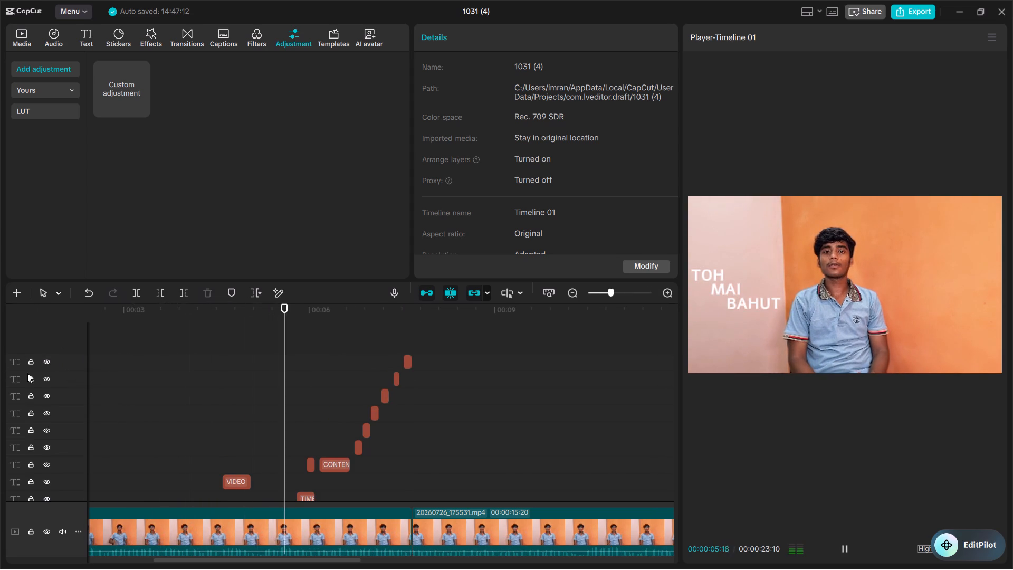
key(space)
Step frame by frame from 00:00:05:22 to about 00:00:07:25 to examine the captions from TIME through tha.
key(ctrl+plus)
key(ctrl+plus)
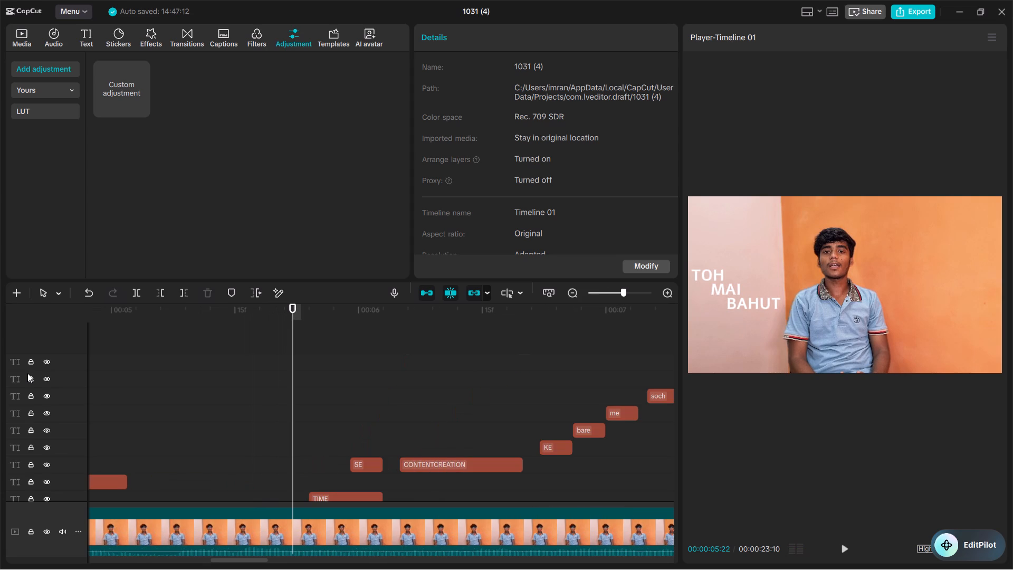
key(Right)
key(Right)
key(Right)
key(Right)
key(Right)
key(Right)
key(Right)
key(Right)
key(Right)
key(Right)
key(Right)
key(Right)
key(Right)
key(Right)
key(Right)
key(Right)
key(Right)
key(Right)
key(Right)
key(Right)
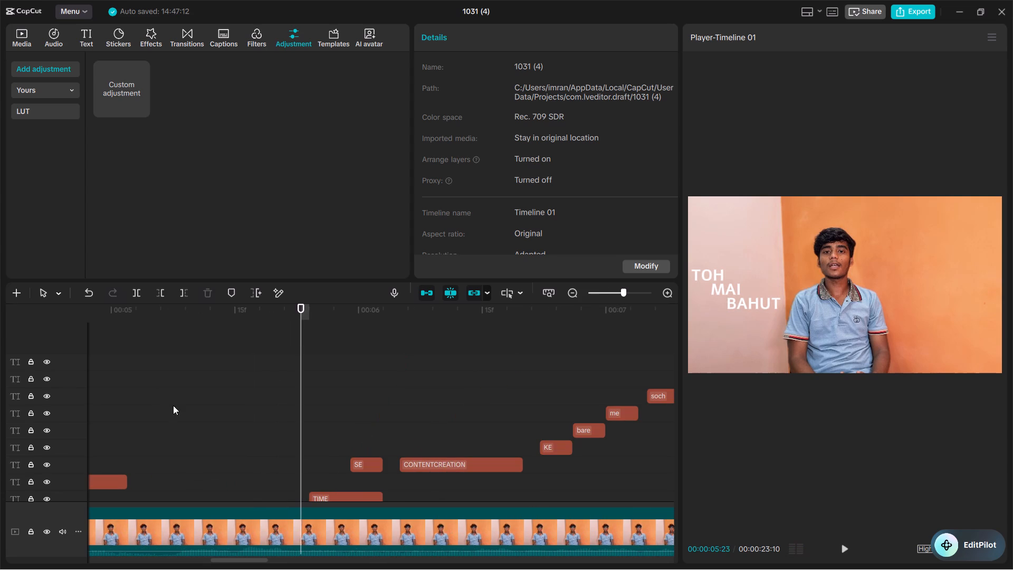
scroll(325, 475, down, 2)
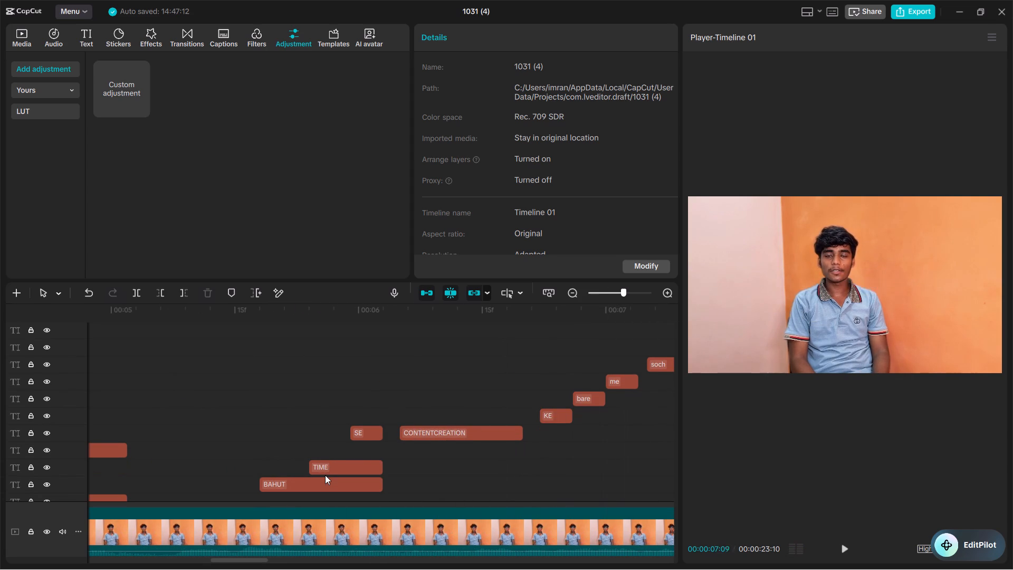
key(Right)
key(Right)
key(Right)
key(Right)
key(Right)
key(Right)
key(Right)
key(Right)
key(Right)
key(Right)
key(Right)
key(Right)
key(Right)
scroll(441, 441, down, 1)
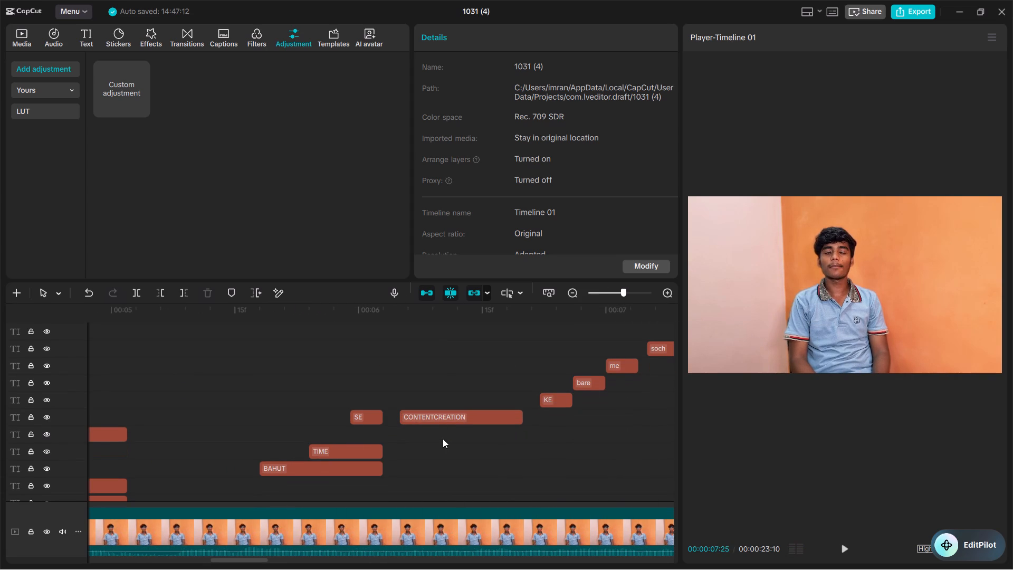
Extend the end of the CONTENTCREATION clip to about 00:00:07:14, level with the end of raha.
click(443, 439)
click(457, 422)
drag(524, 413, 598, 397)
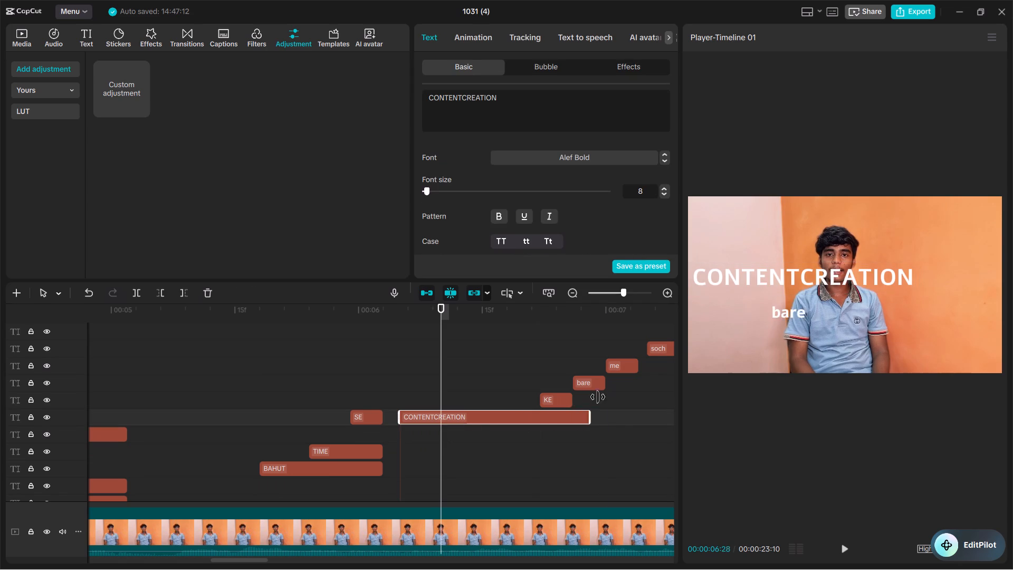
drag(598, 397, 482, 408)
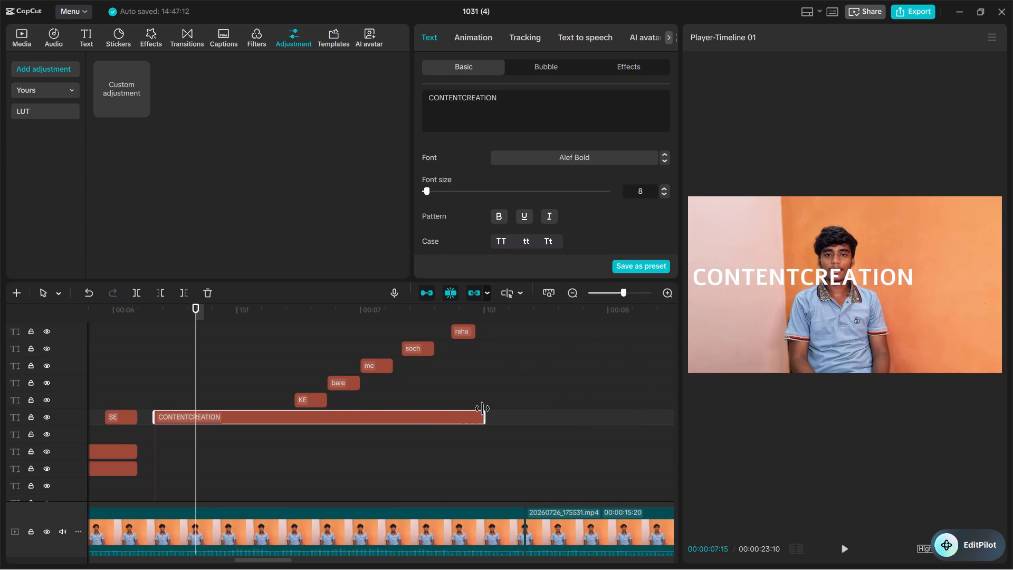
drag(482, 408, 473, 408)
Extend the KE, bare, me and soch clips so they all end with raha at about 00:00:07:14.
click(323, 399)
drag(330, 397, 478, 392)
click(344, 381)
drag(360, 383, 480, 405)
click(374, 365)
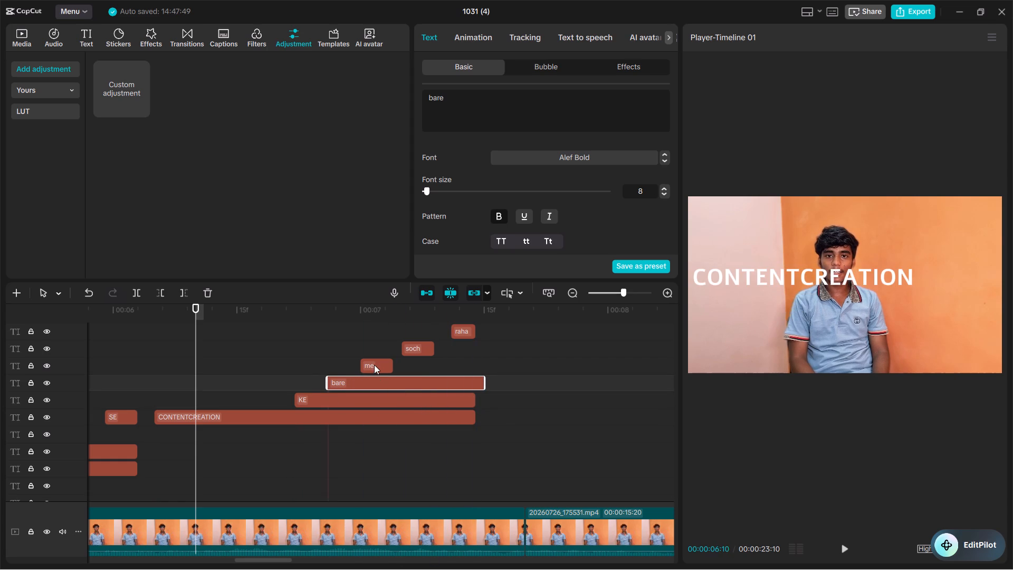
drag(392, 366, 473, 371)
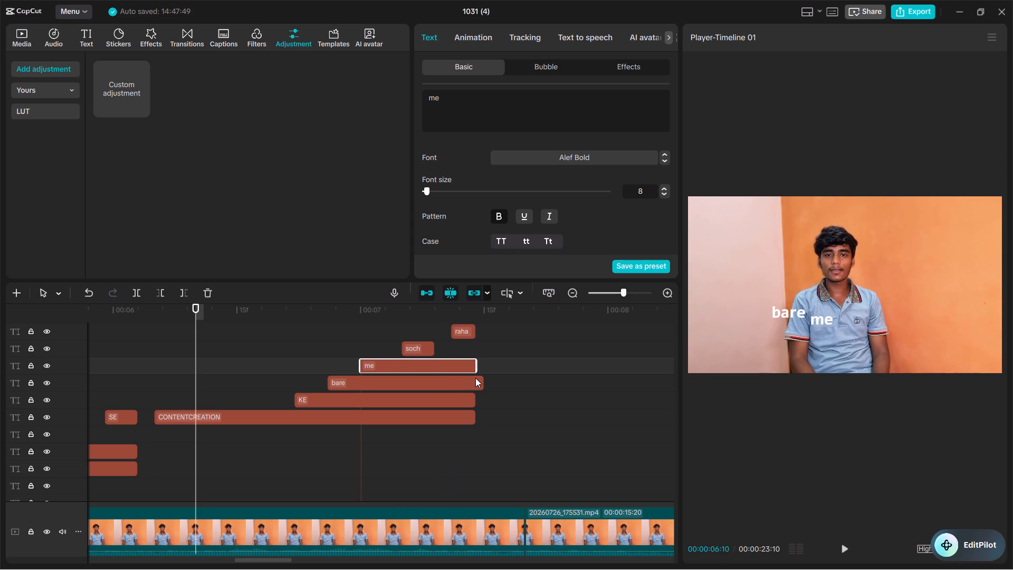
click(427, 350)
drag(432, 344, 484, 341)
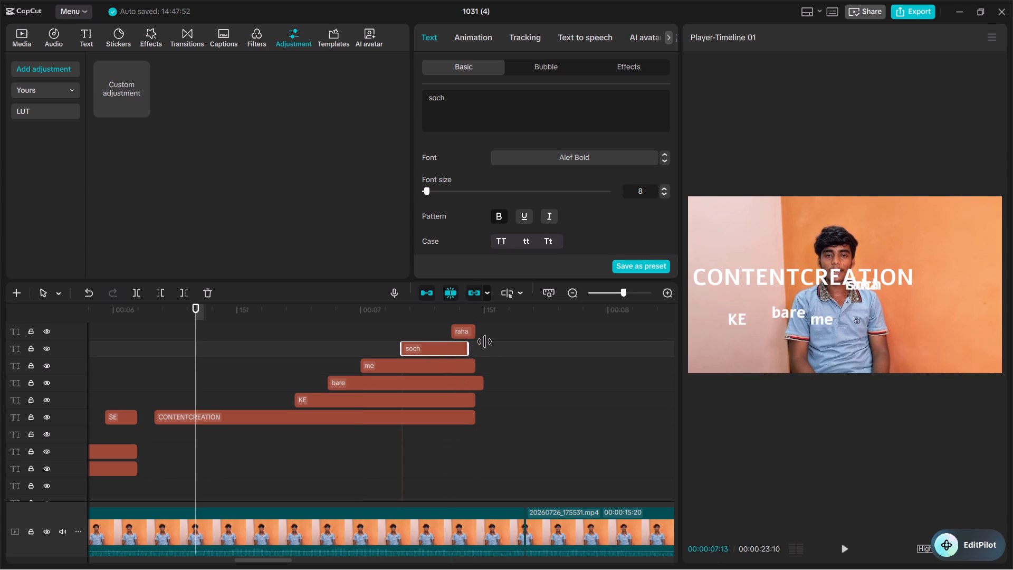
drag(484, 341, 476, 346)
click(480, 387)
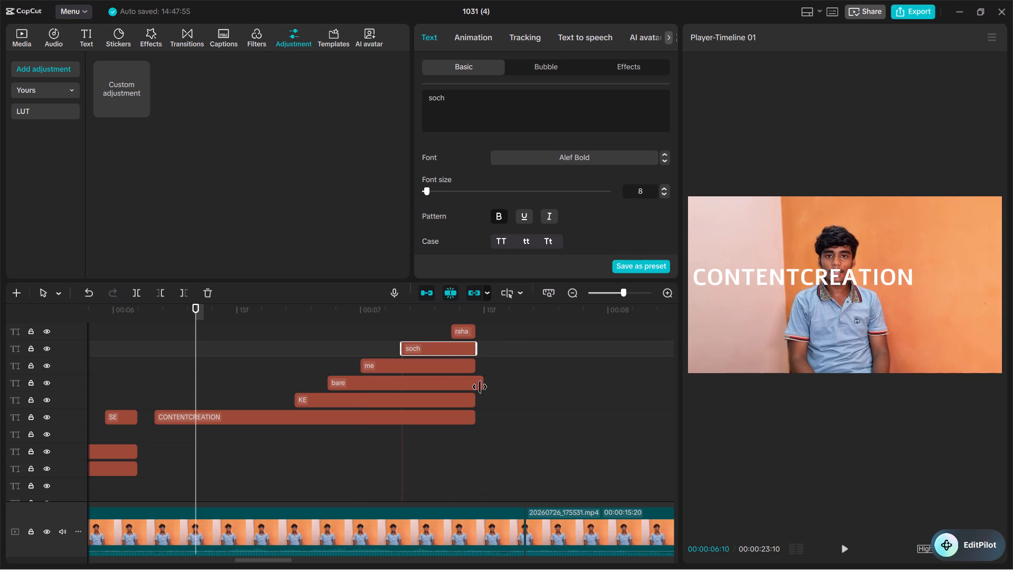
drag(482, 389, 471, 392)
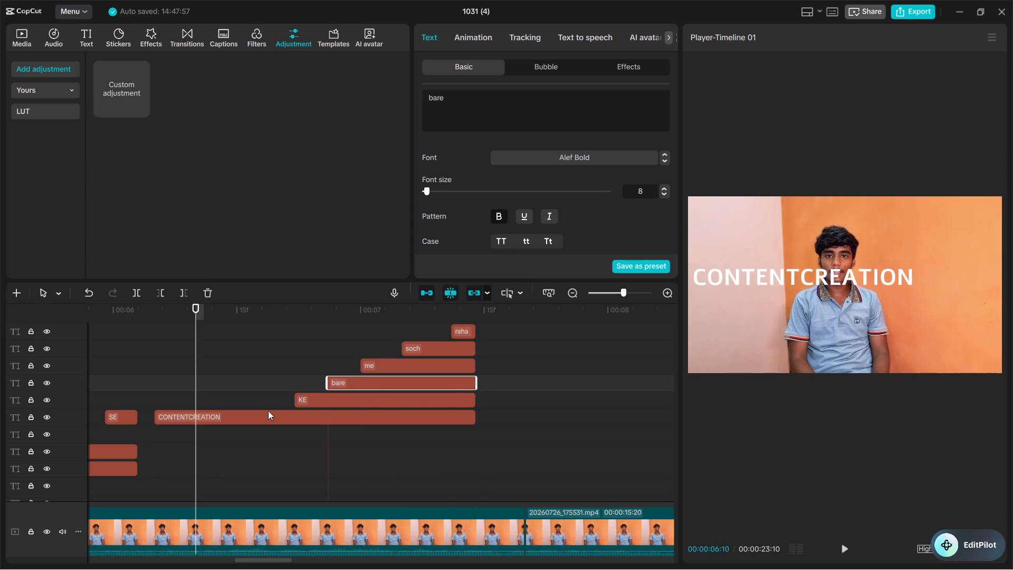
Play back from about 00:00:05:16 to 00:00:06:13 to review BAHUT, TIME, SE and CONTENTCREATION on the video.
key(ctrl+minus)
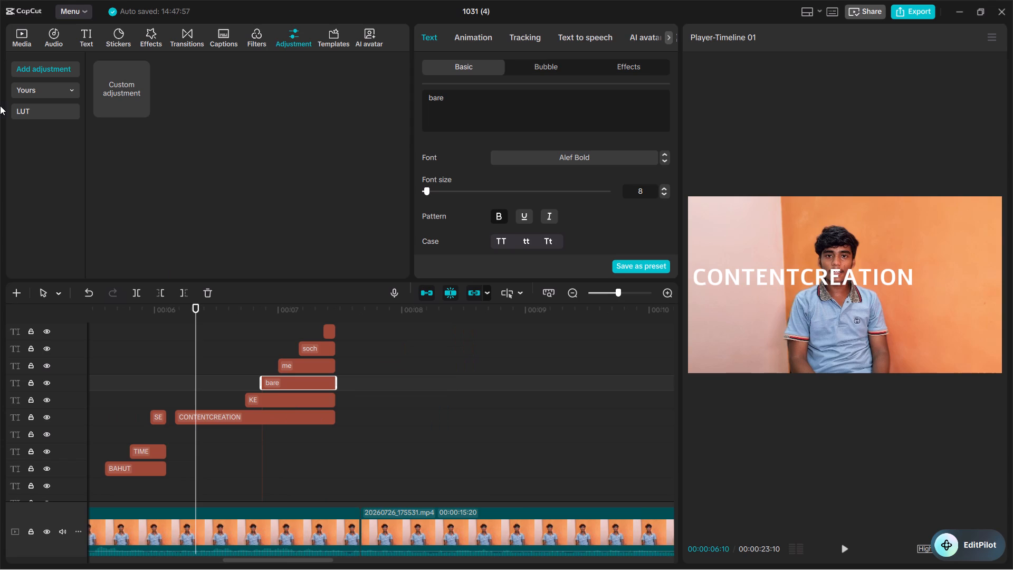
click(96, 394)
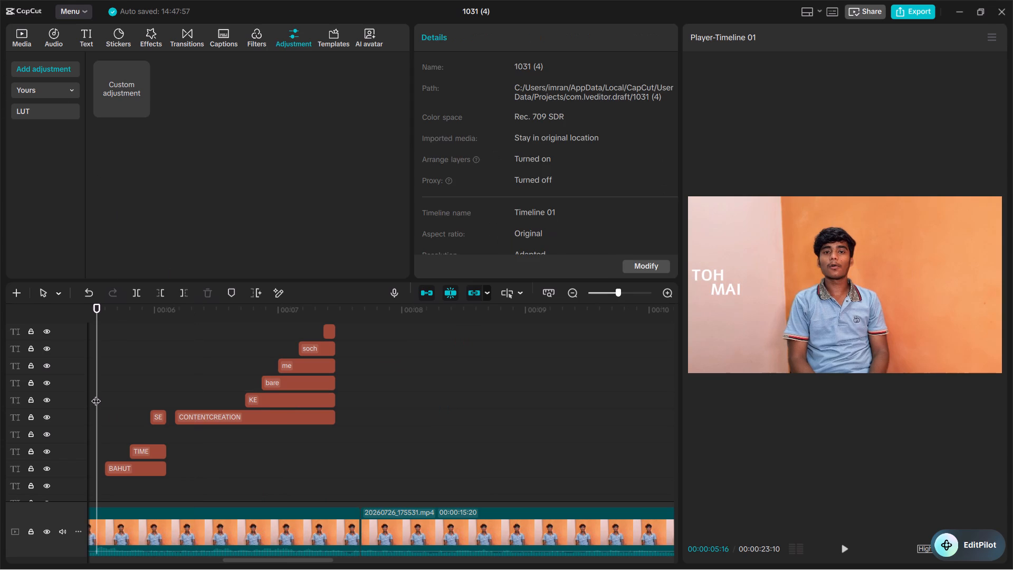
key(space)
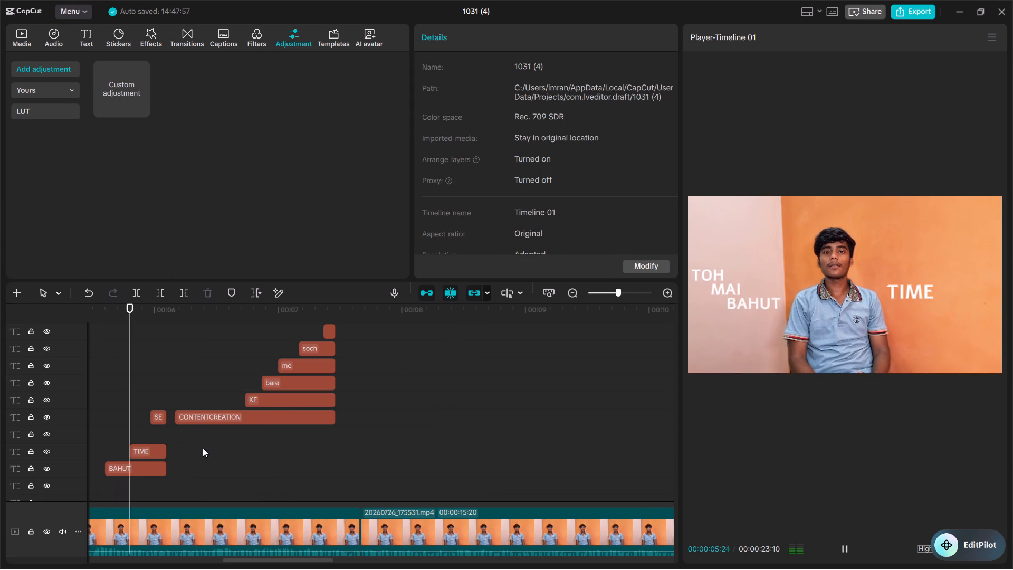
key(space)
key(space)
key(space)
key(space)
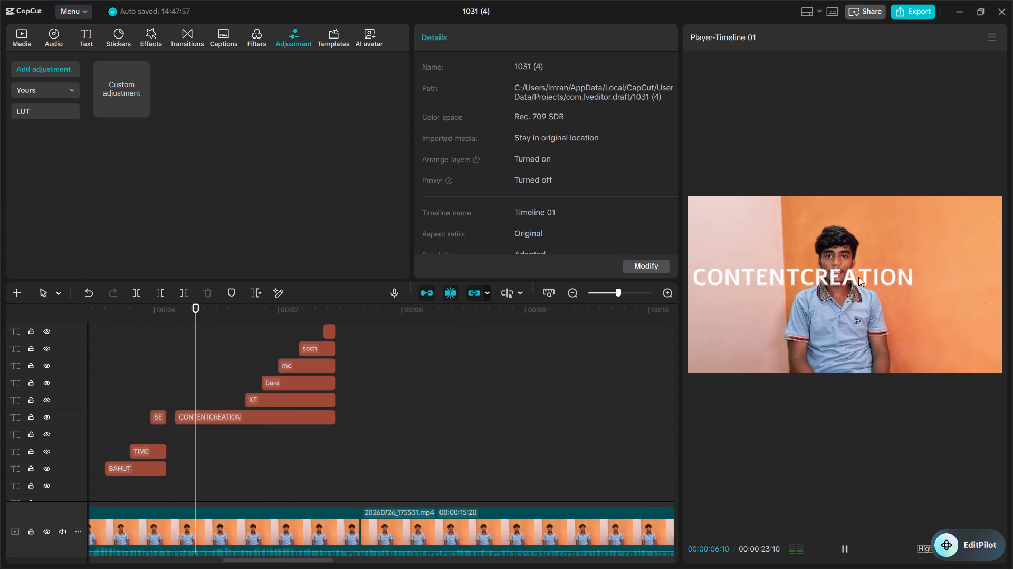
key(space)
Set the CONTENTCREATION caption's font size to 5.
click(826, 274)
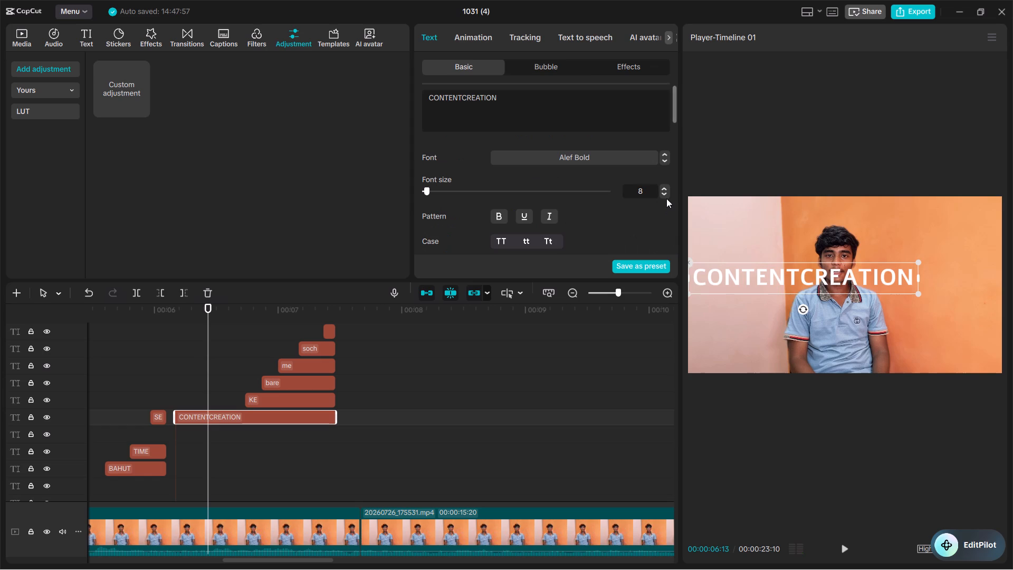
triple_click(666, 198)
double_click(669, 196)
Move CONTENTCREATION to the frame's left side at the speaker's head height and scale it down to clear his face.
drag(773, 279, 769, 281)
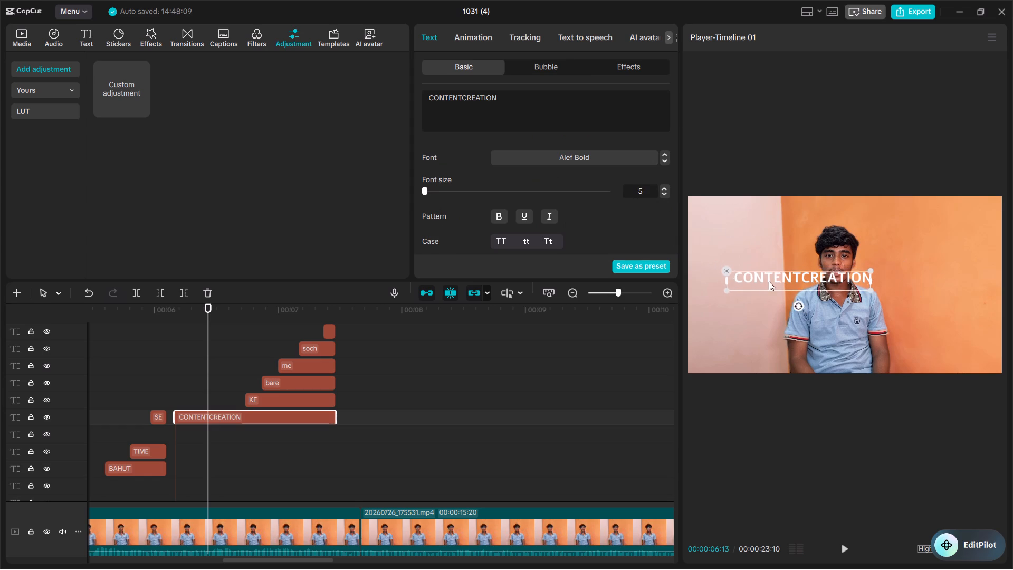
drag(769, 281, 732, 268)
double_click(662, 192)
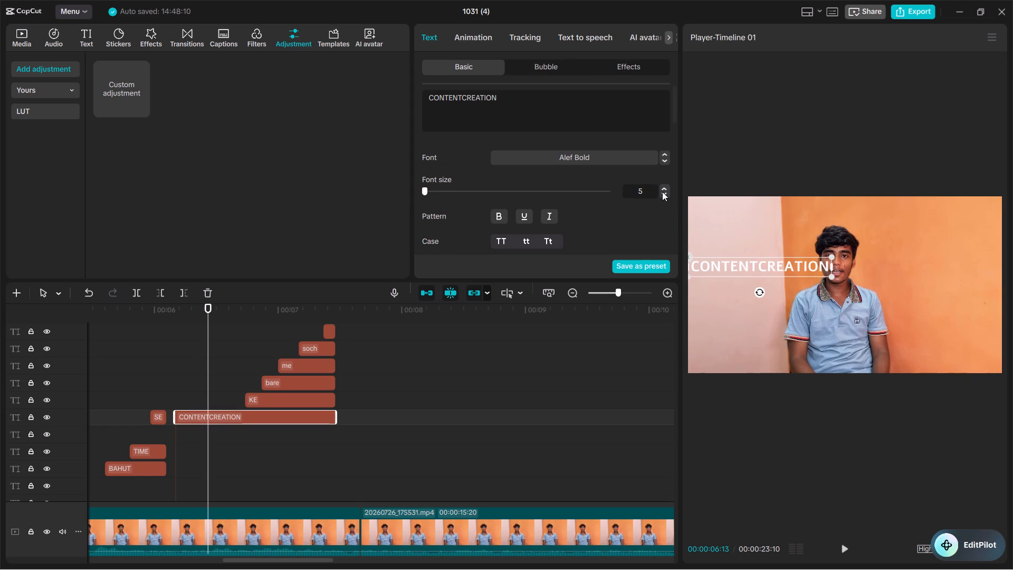
double_click(666, 193)
double_click(666, 193)
drag(831, 252, 801, 252)
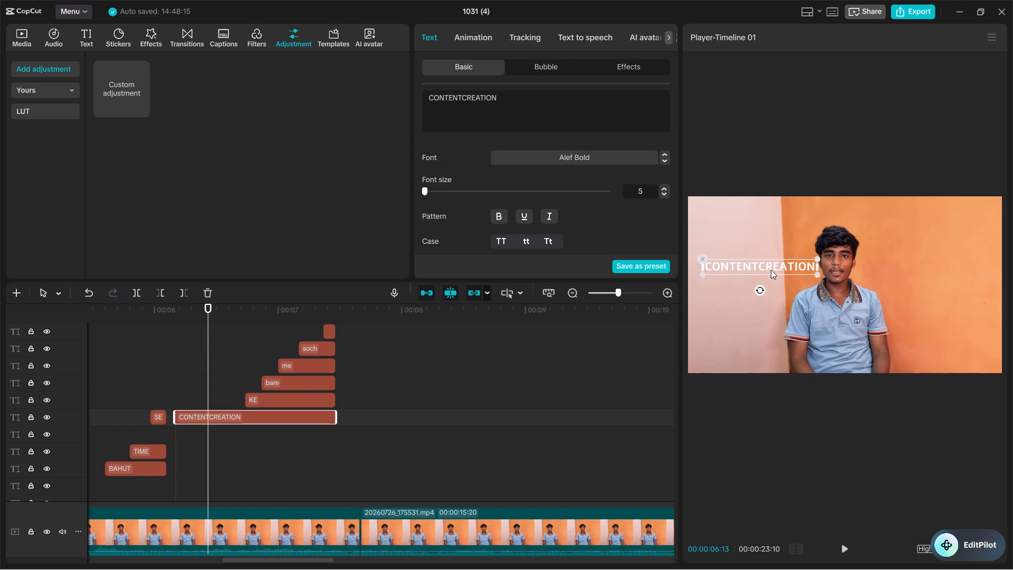
drag(771, 270, 759, 274)
Move the KE caption to the frame's left edge, directly beneath CONTENTCREATION.
key(space)
key(space)
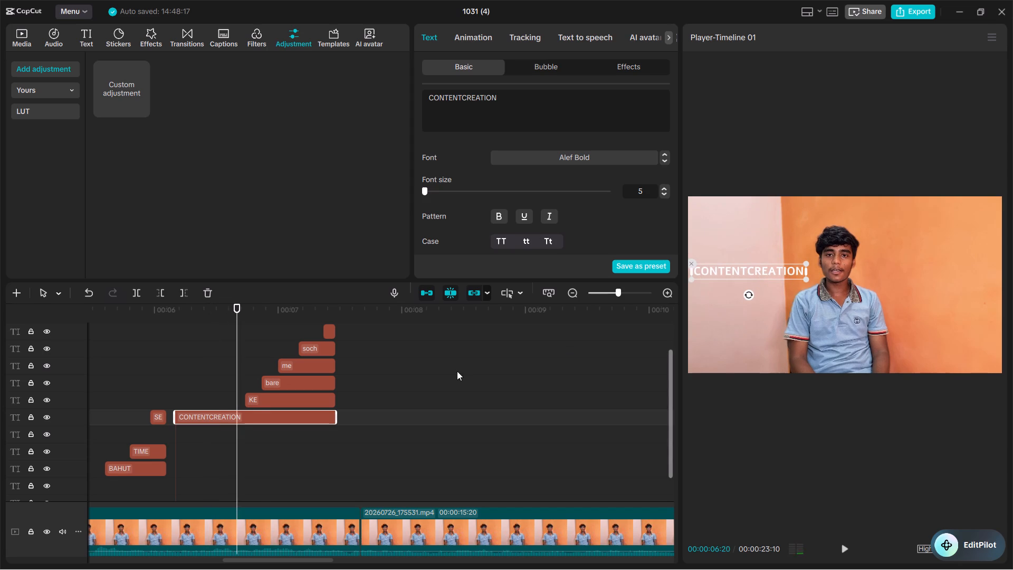
key(space)
key(space)
drag(736, 318, 706, 286)
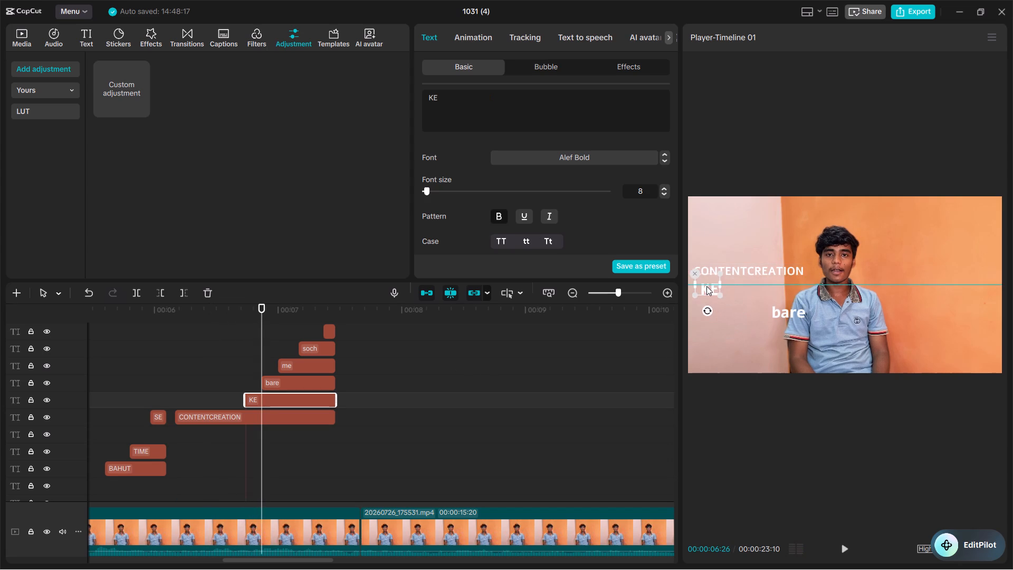
drag(706, 286, 699, 284)
Make the bare caption uppercase and move it below KE, indented slightly to the right.
key(space)
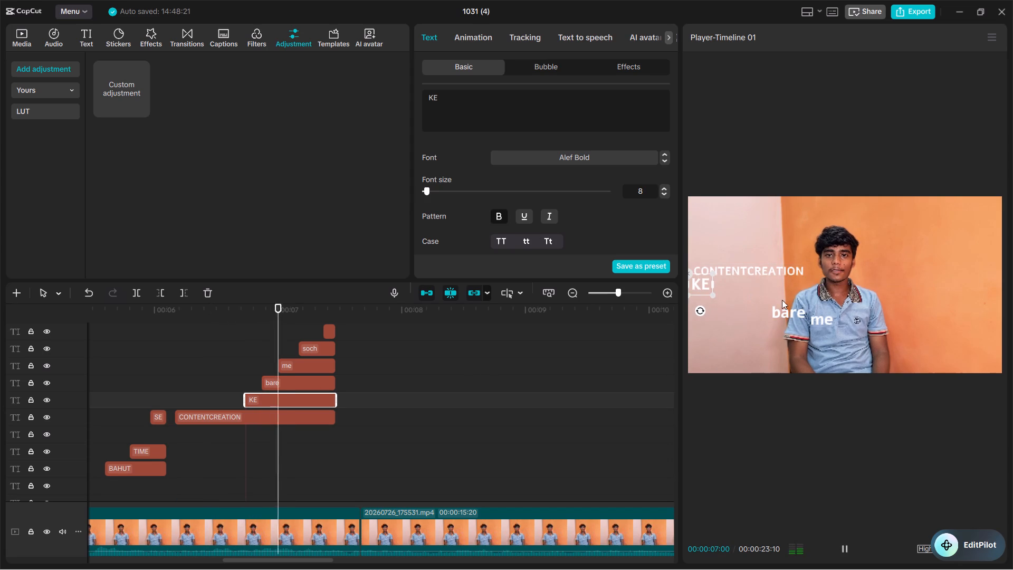
key(space)
click(782, 313)
click(505, 240)
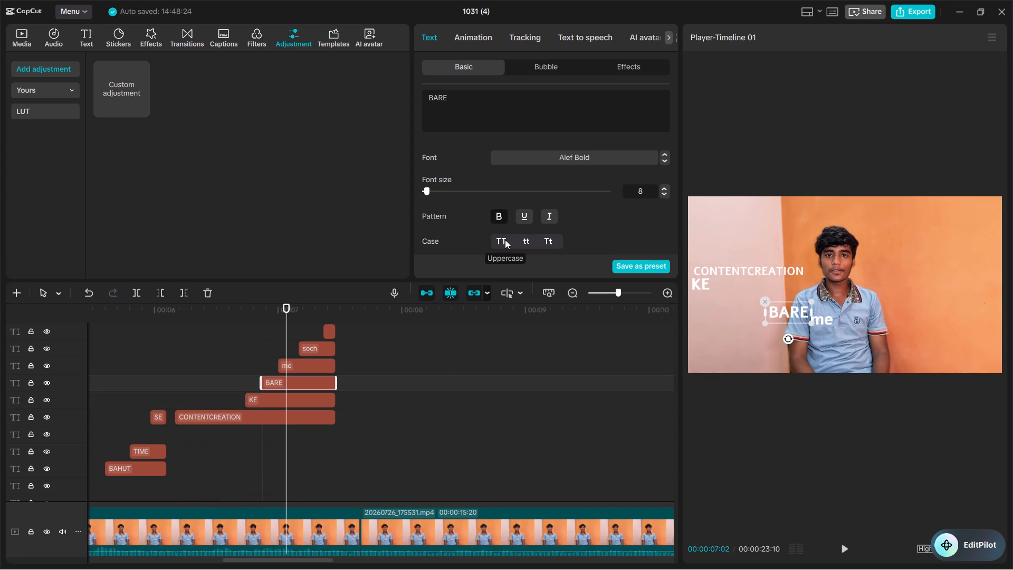
drag(782, 311, 764, 307)
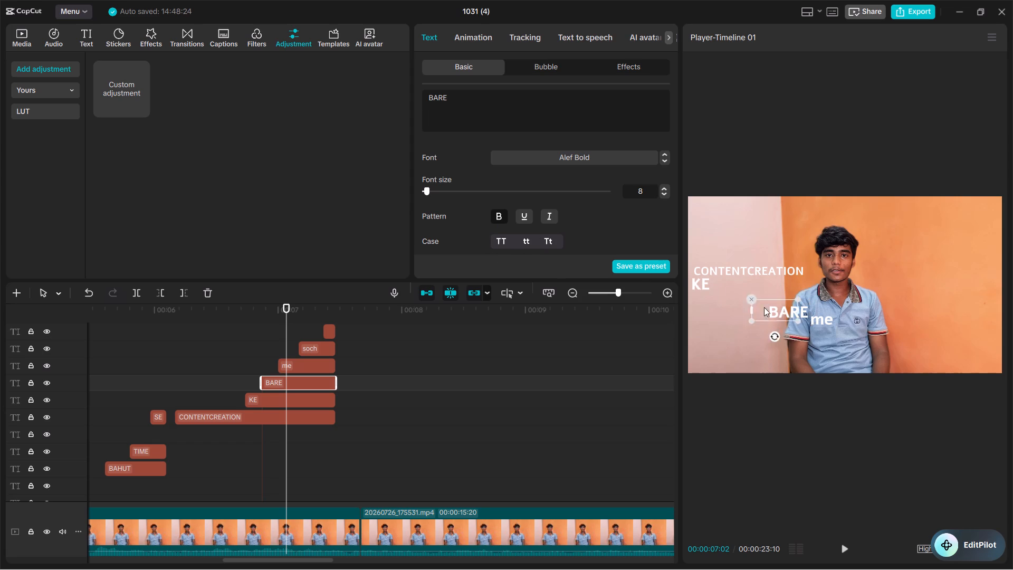
drag(764, 307, 718, 300)
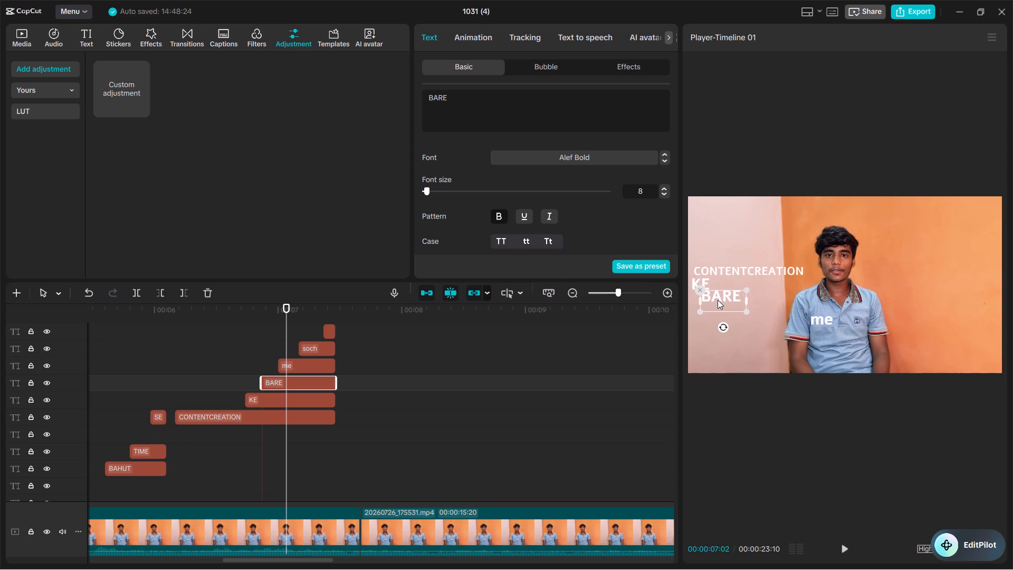
drag(718, 300, 718, 295)
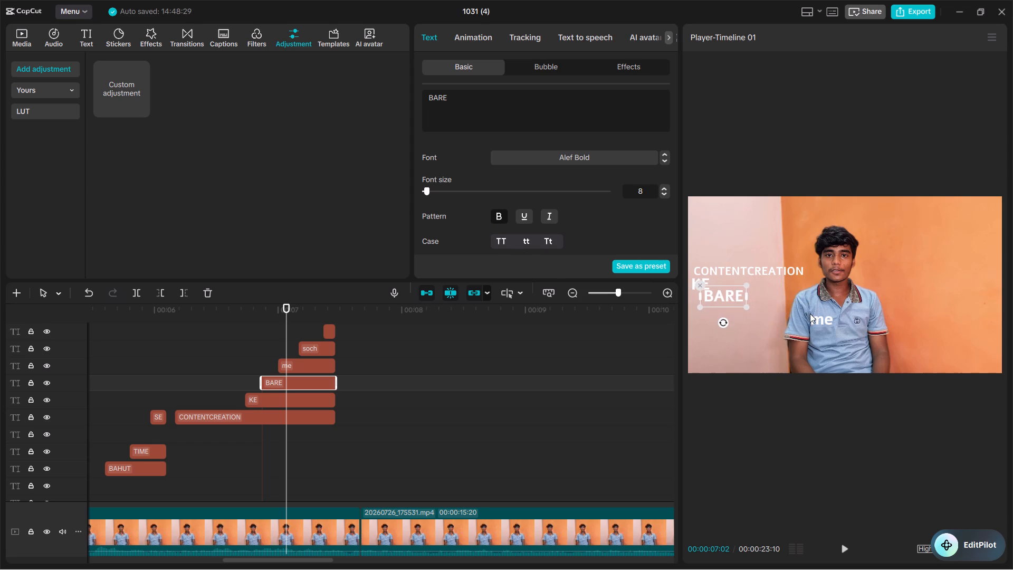
Make the me caption uppercase and move it below BARE, offset to the right in the staircase layout.
click(810, 318)
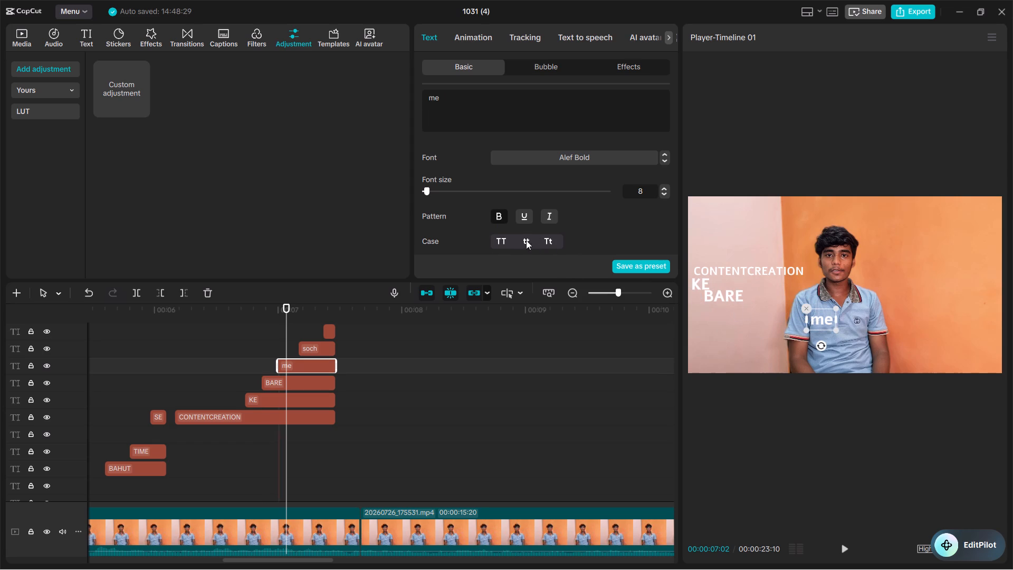
click(505, 242)
drag(824, 325, 743, 316)
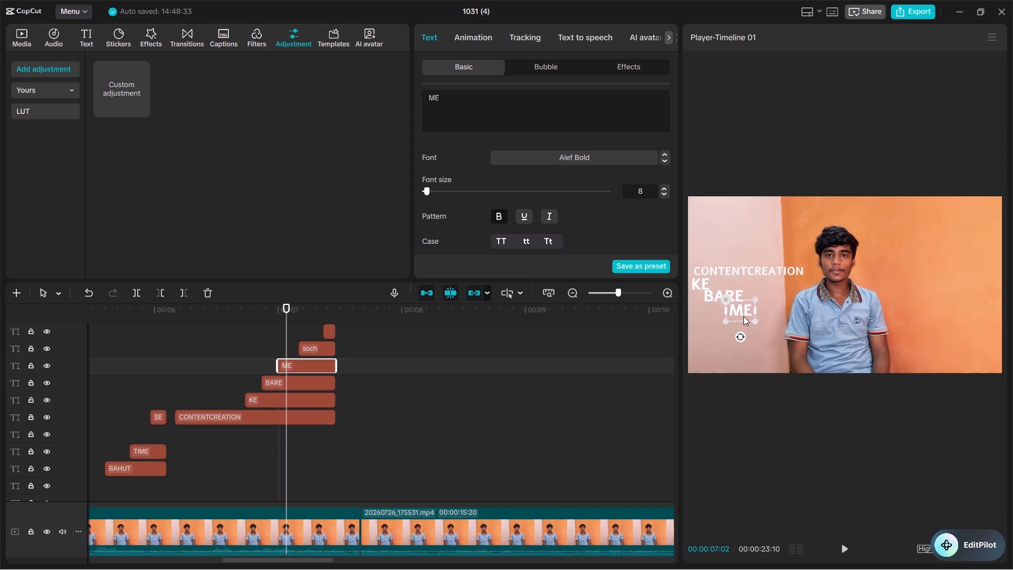
drag(743, 316, 750, 316)
Make the soch caption uppercase and move it beside the speaker's shoulder on the frame's right side.
key(space)
key(space)
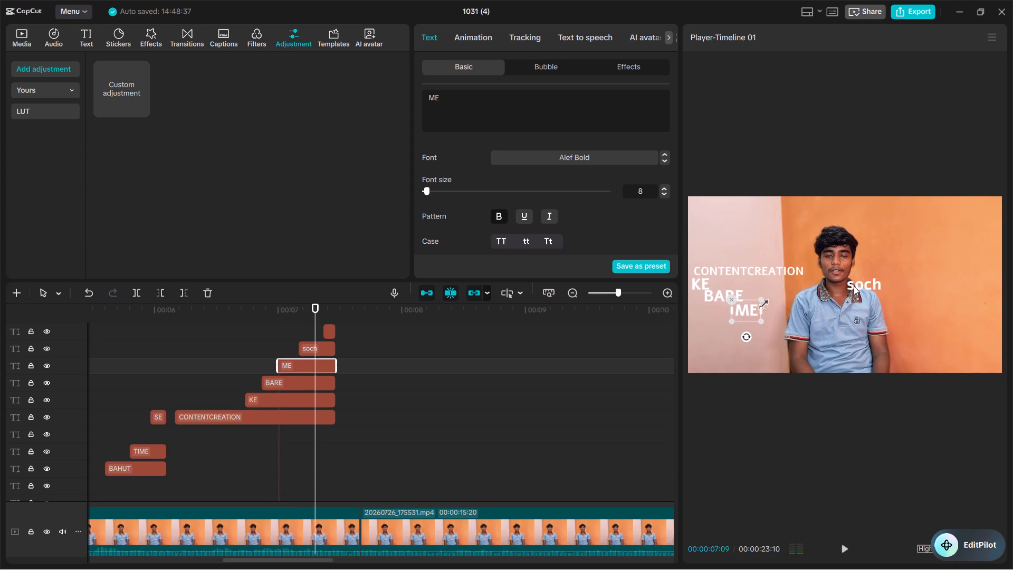
click(854, 284)
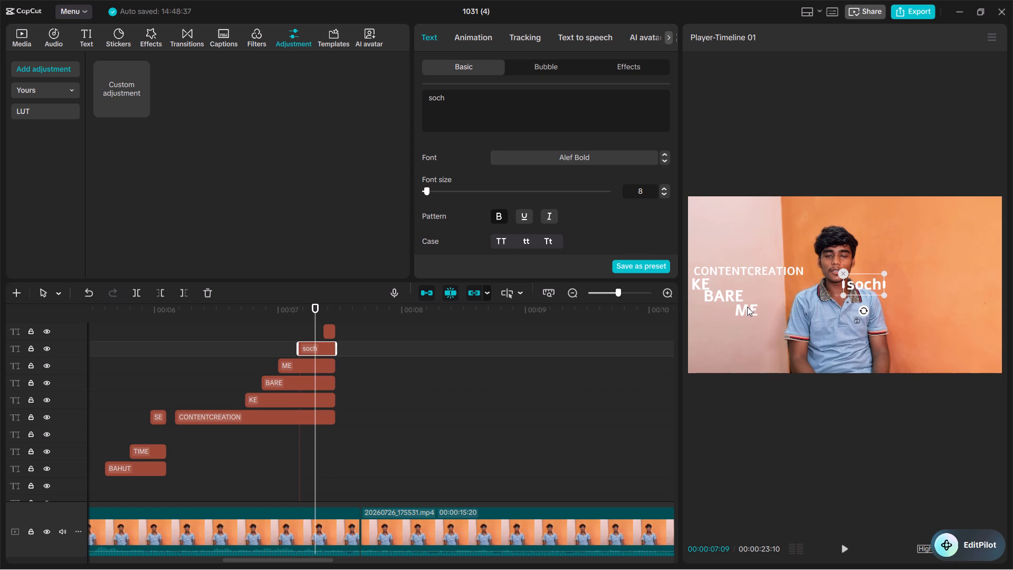
click(747, 307)
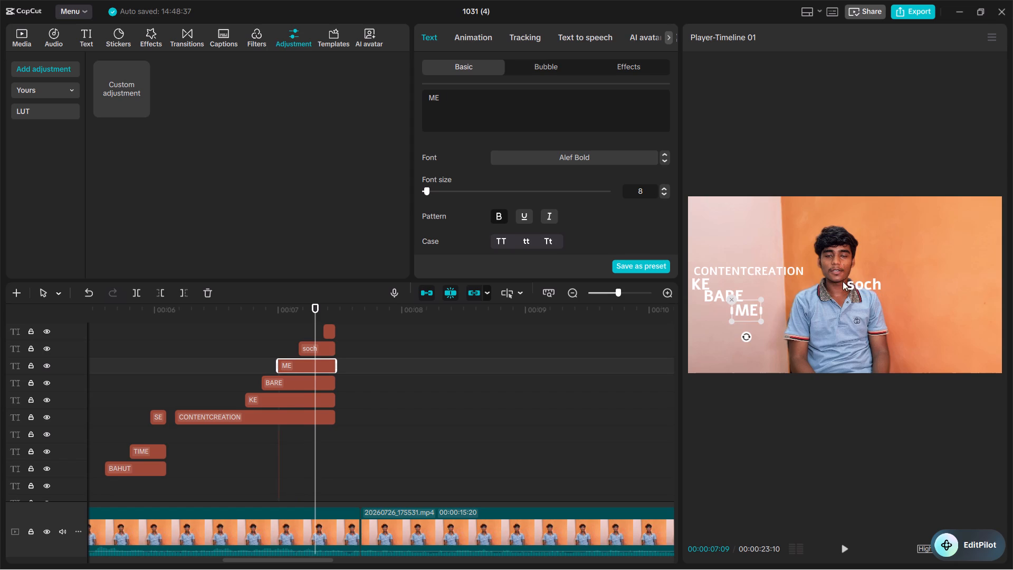
click(861, 281)
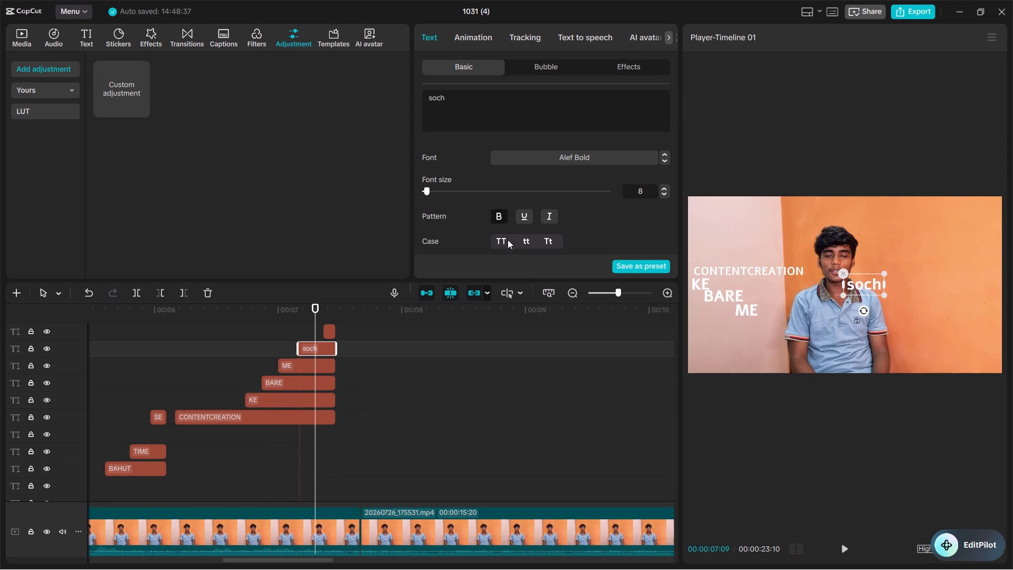
click(508, 240)
drag(849, 279, 891, 291)
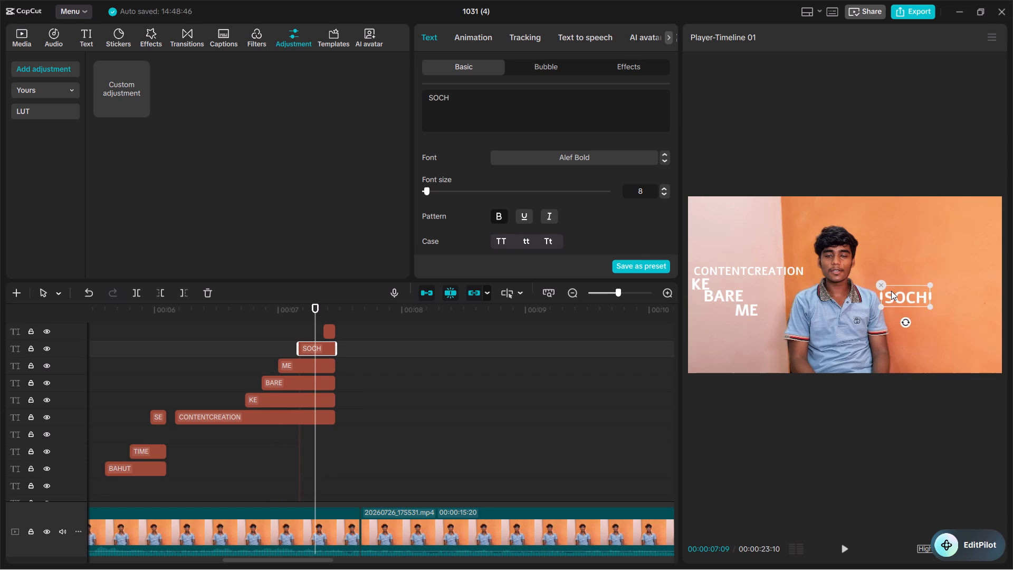
drag(891, 291, 895, 289)
Adjust BARE and ME so the words step down diagonally below KE with slightly wider line spacing.
drag(759, 307, 759, 313)
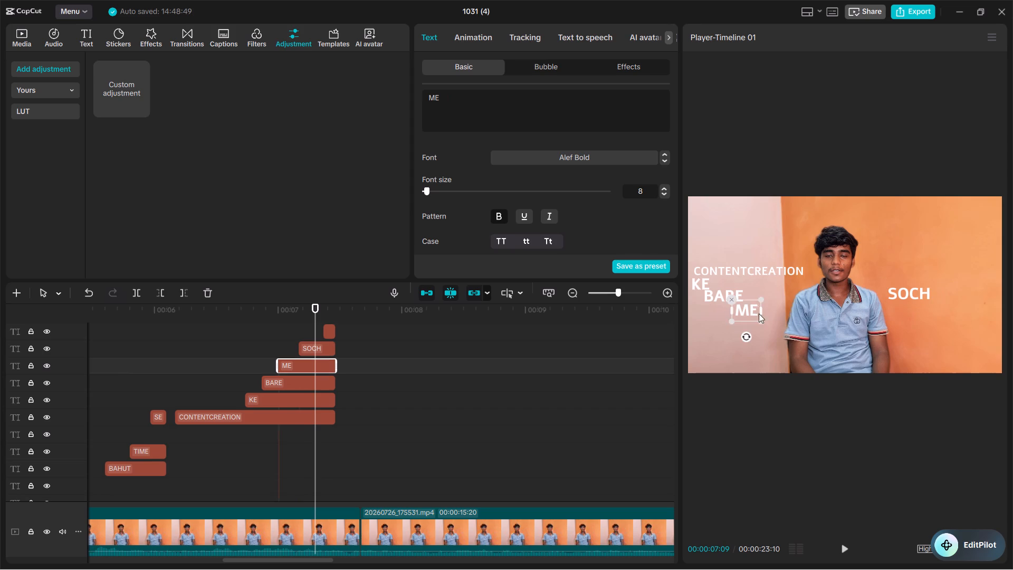
drag(759, 313, 766, 316)
click(720, 295)
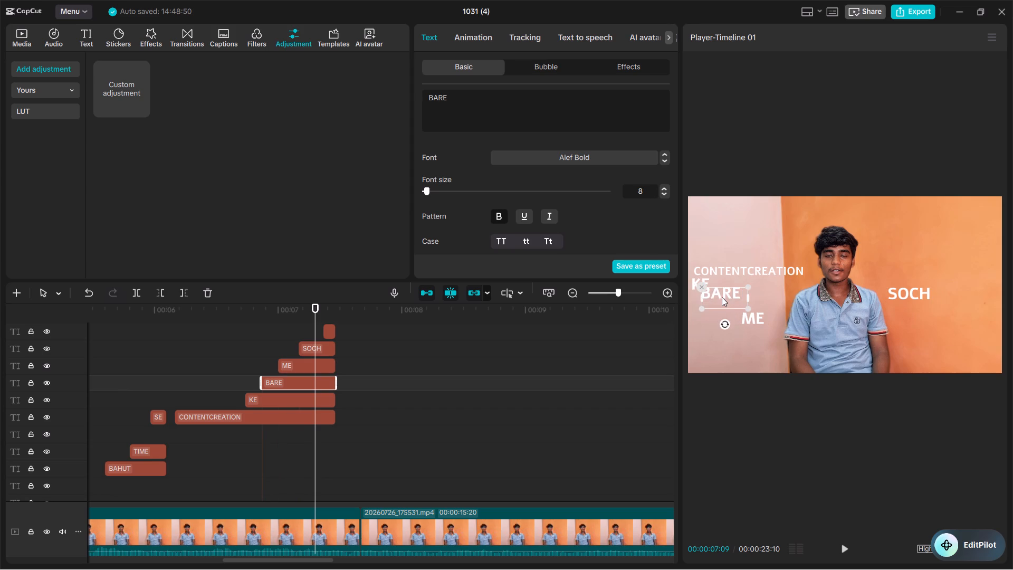
drag(757, 318, 743, 314)
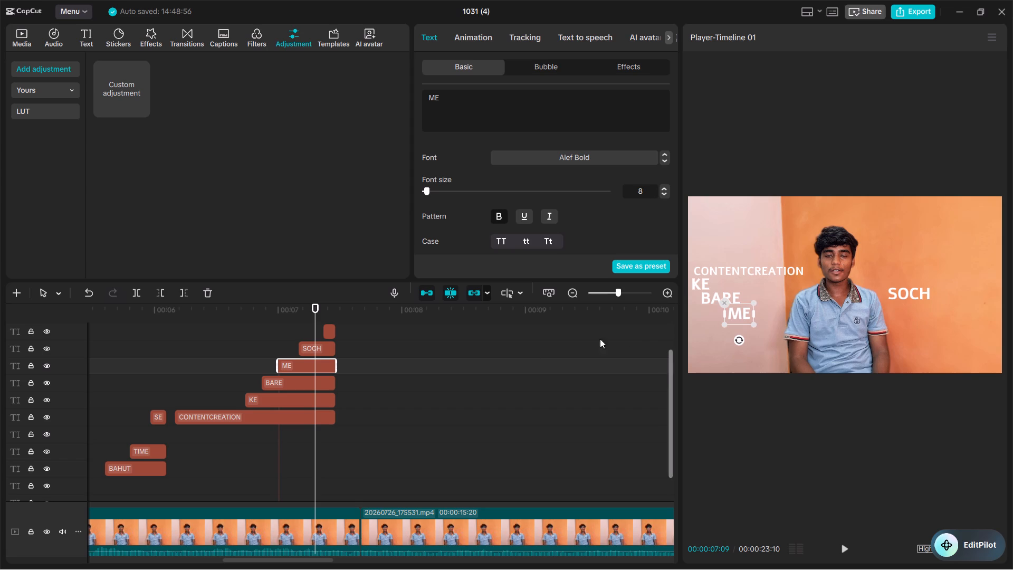
Make the raha caption uppercase.
key(space)
key(space)
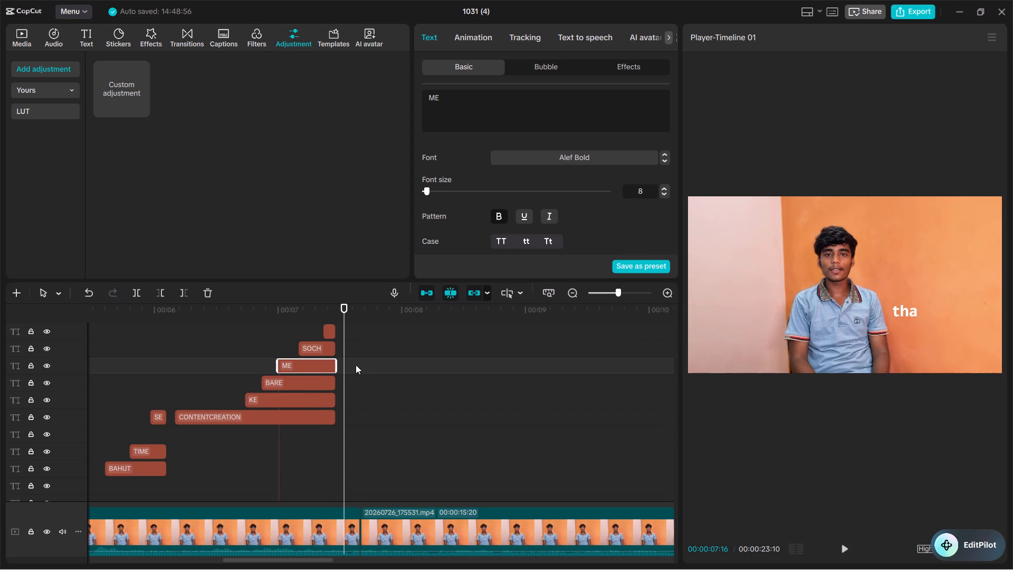
click(330, 330)
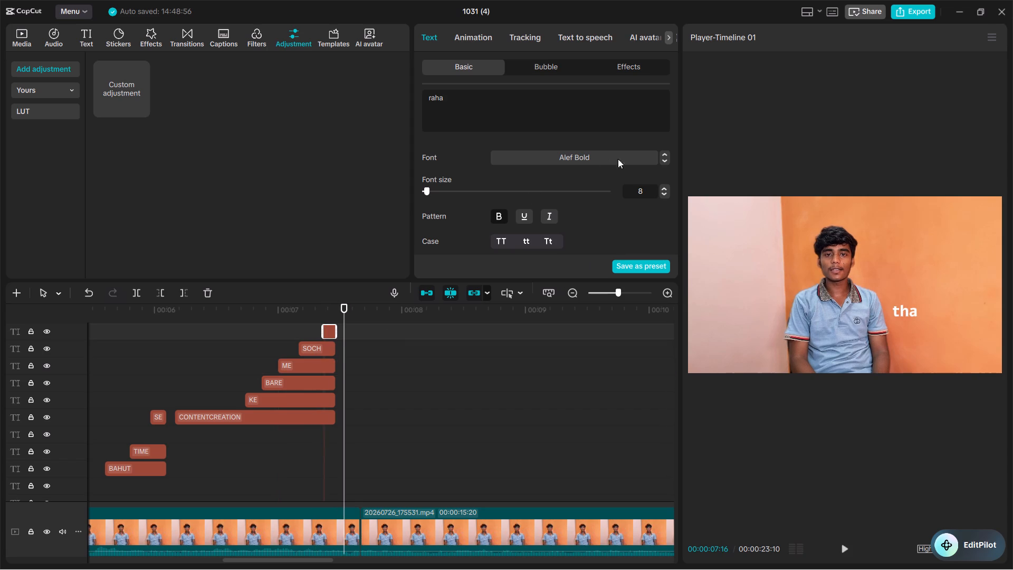
click(505, 240)
Move the RAHA caption below SOCH on the frame's right side, offset slightly to the right.
drag(344, 346, 319, 346)
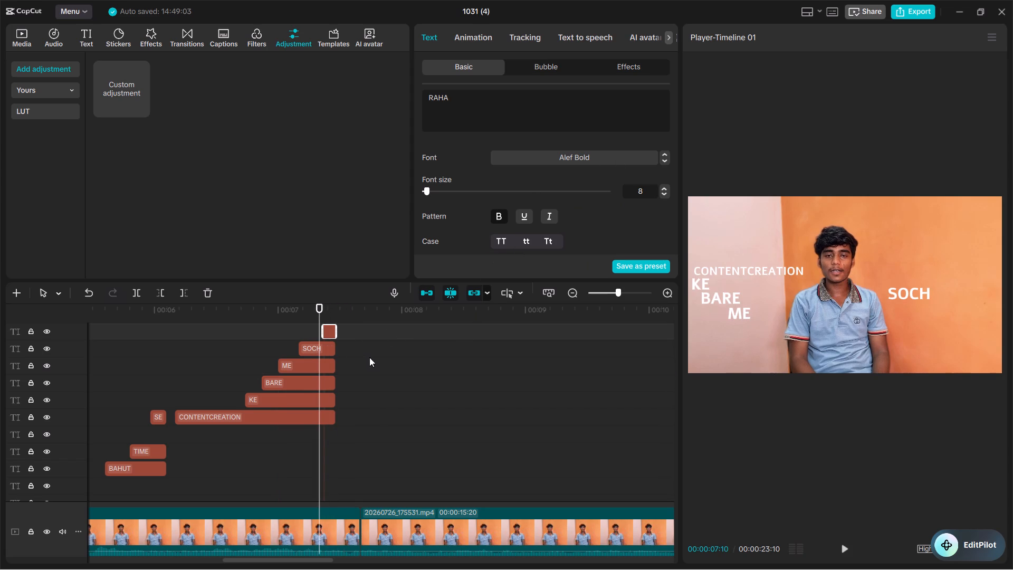
key(space)
key(space)
click(304, 332)
key(space)
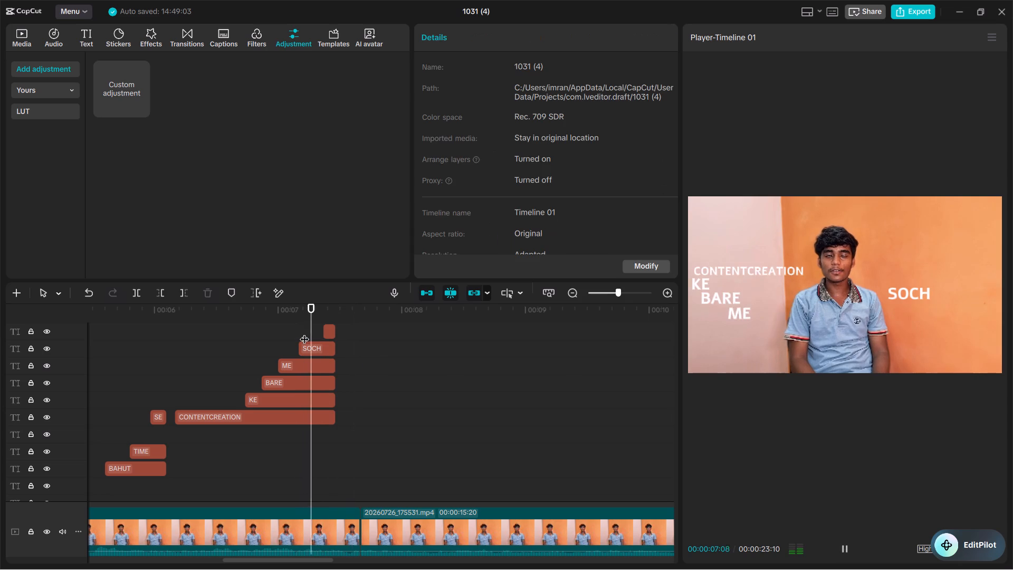
key(space)
key(space)
key(space)
click(284, 328)
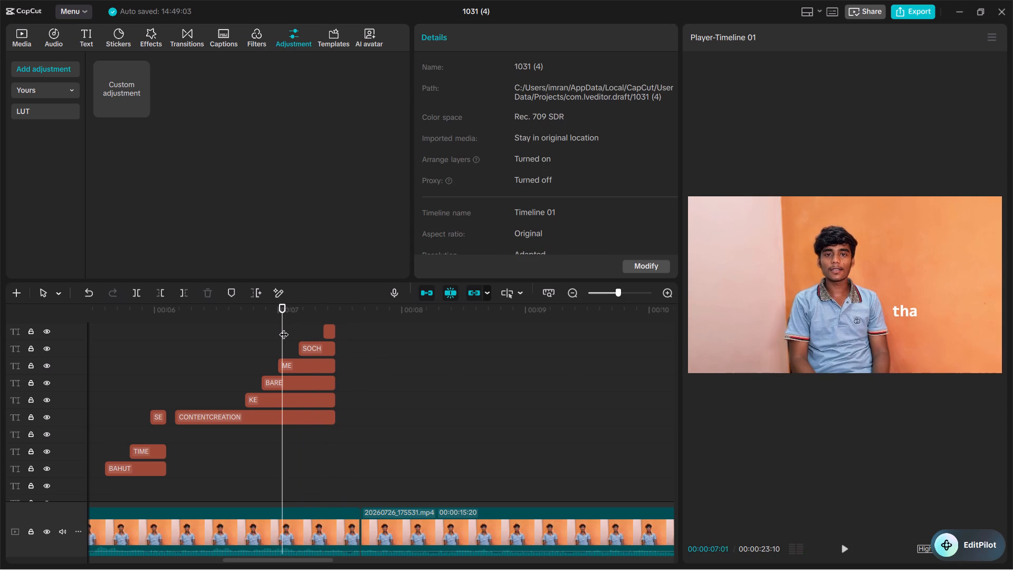
key(space)
key(space)
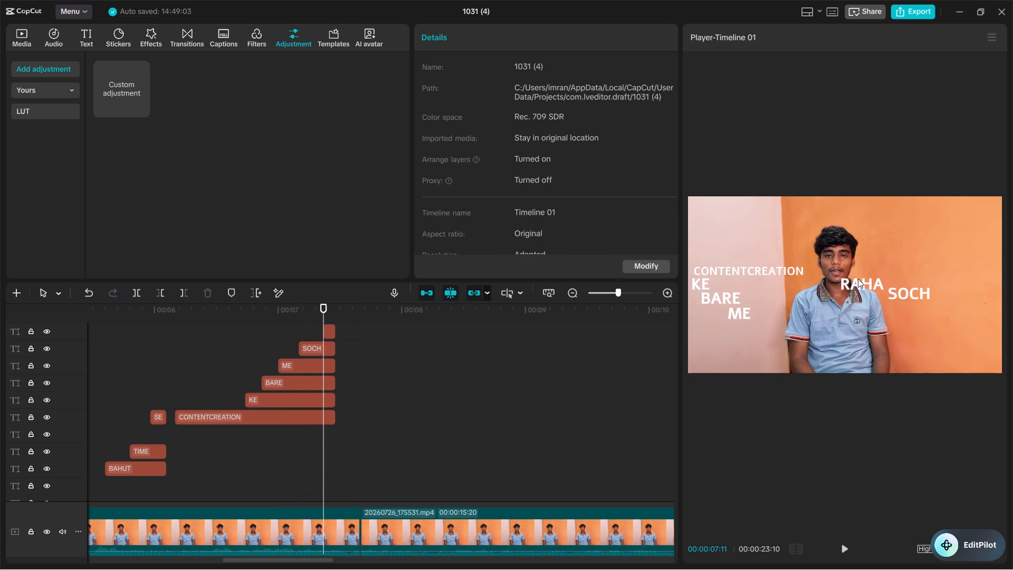
drag(861, 286, 925, 309)
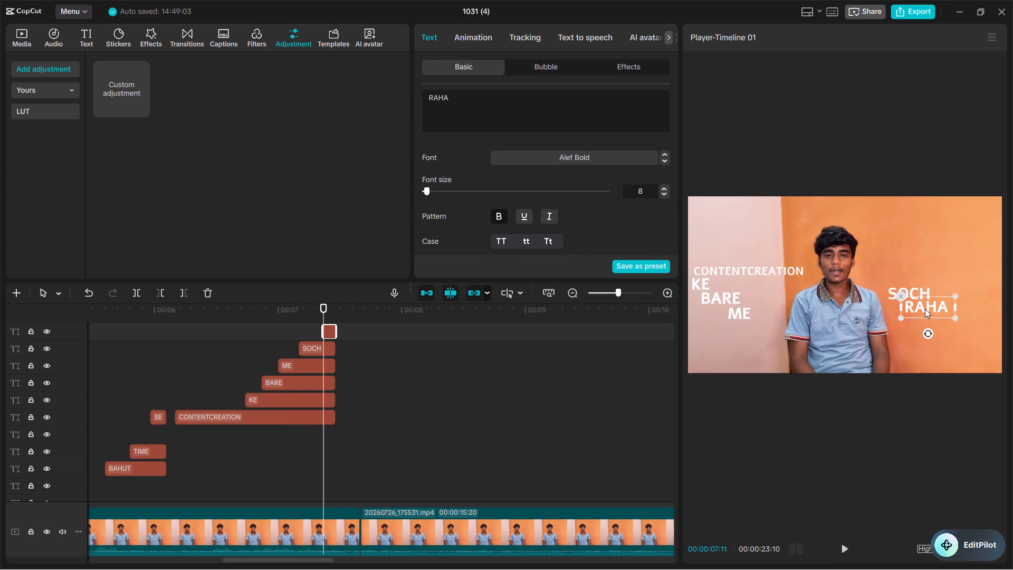
drag(925, 309, 930, 311)
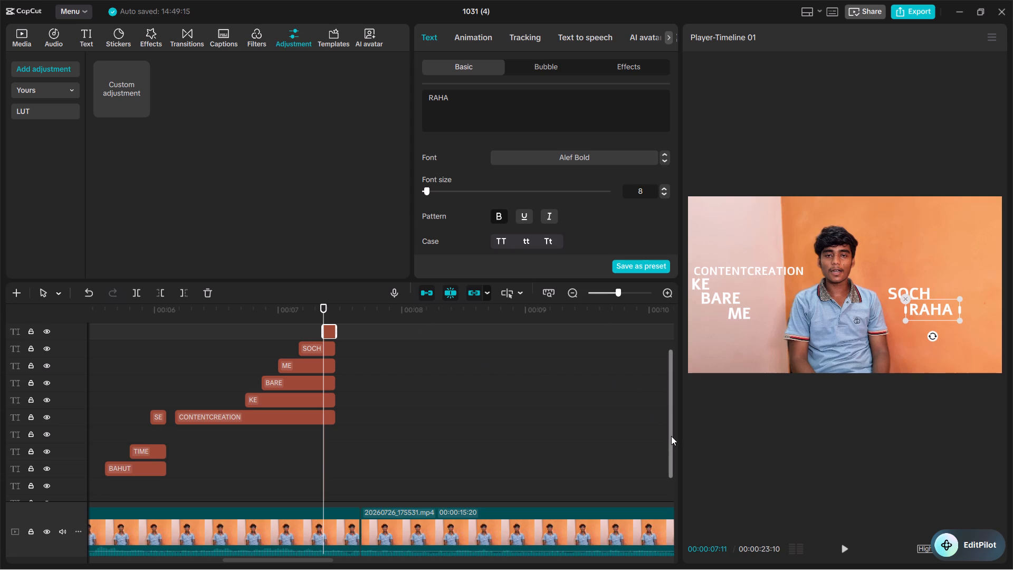
Extend the start of the tha clip one frame earlier, to about 00:00:07:15.
drag(671, 436, 665, 390)
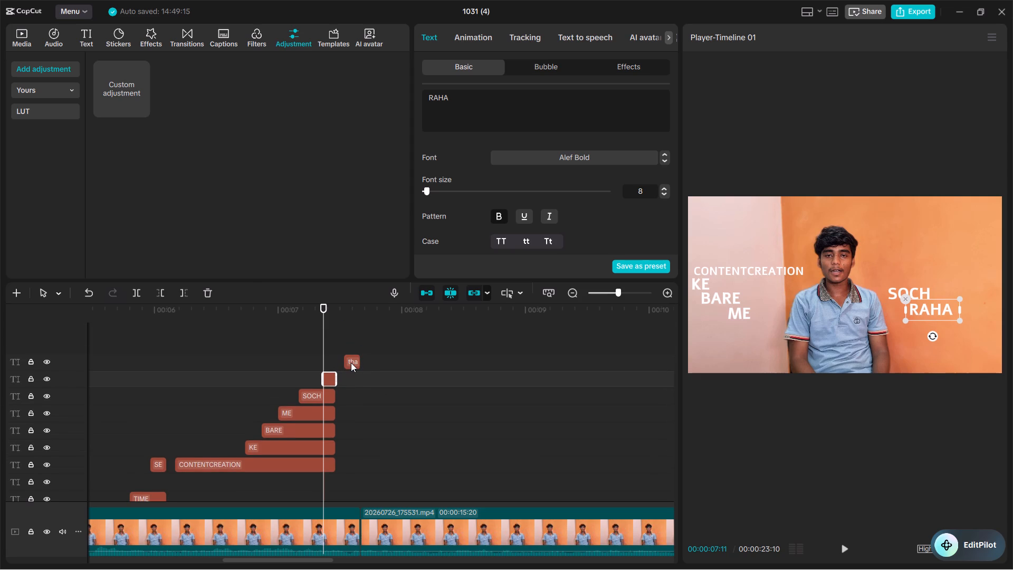
click(351, 363)
click(341, 360)
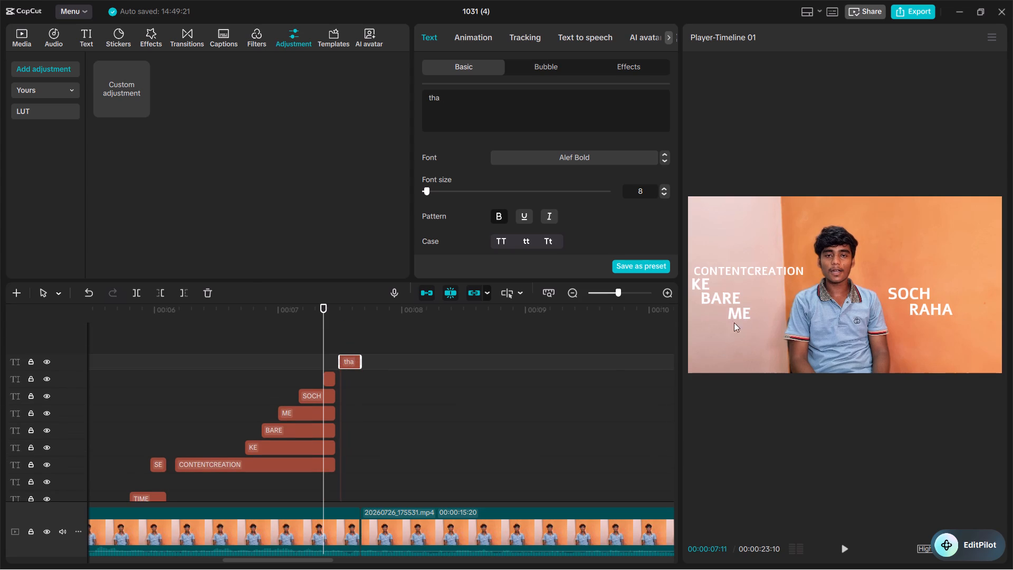
Extend the ends of the CONTENTCREATION, KE and BARE caption clips to line up with the end of the tha clip.
key(space)
key(space)
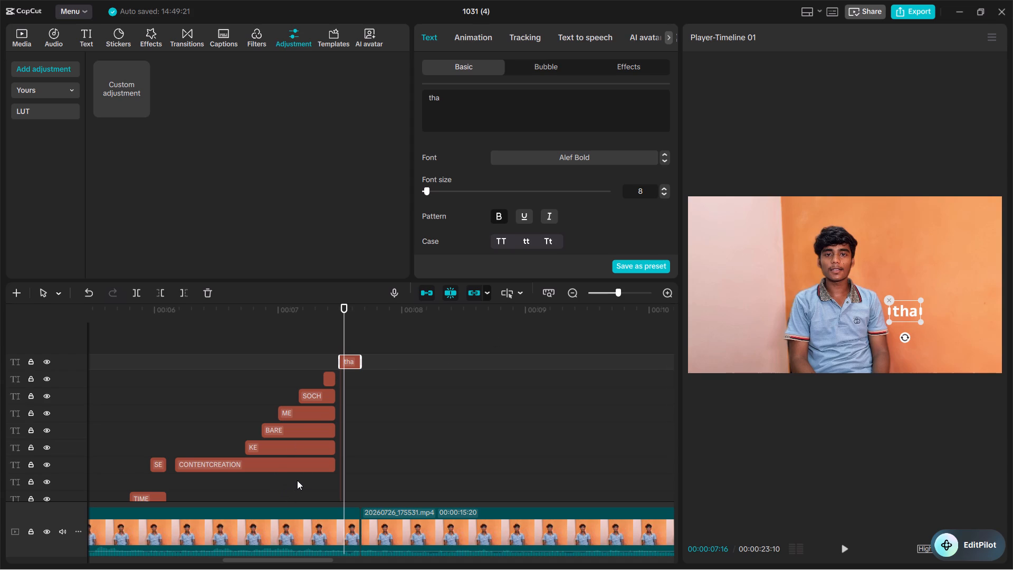
click(313, 459)
drag(334, 466, 350, 462)
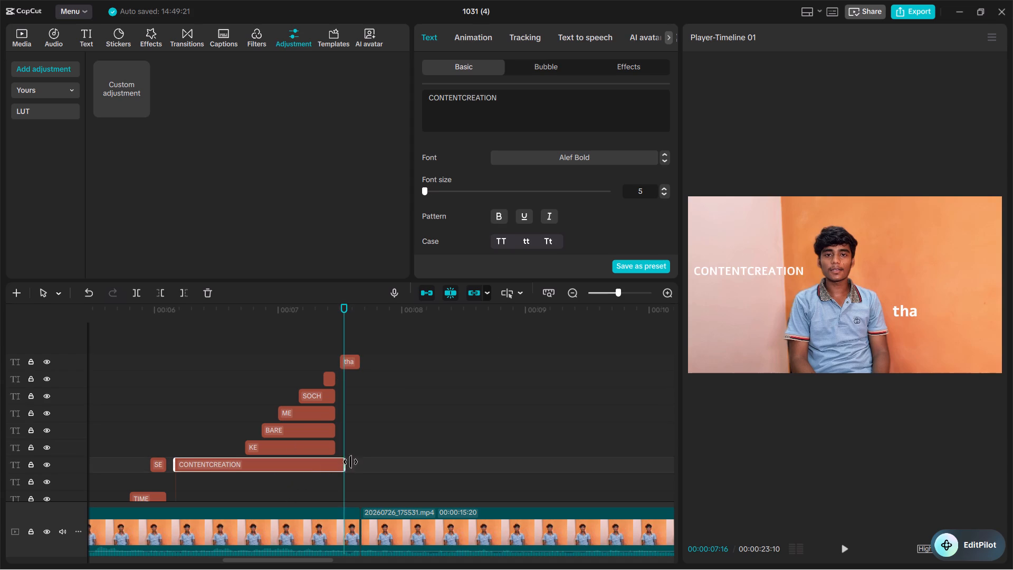
drag(350, 462, 357, 459)
click(323, 448)
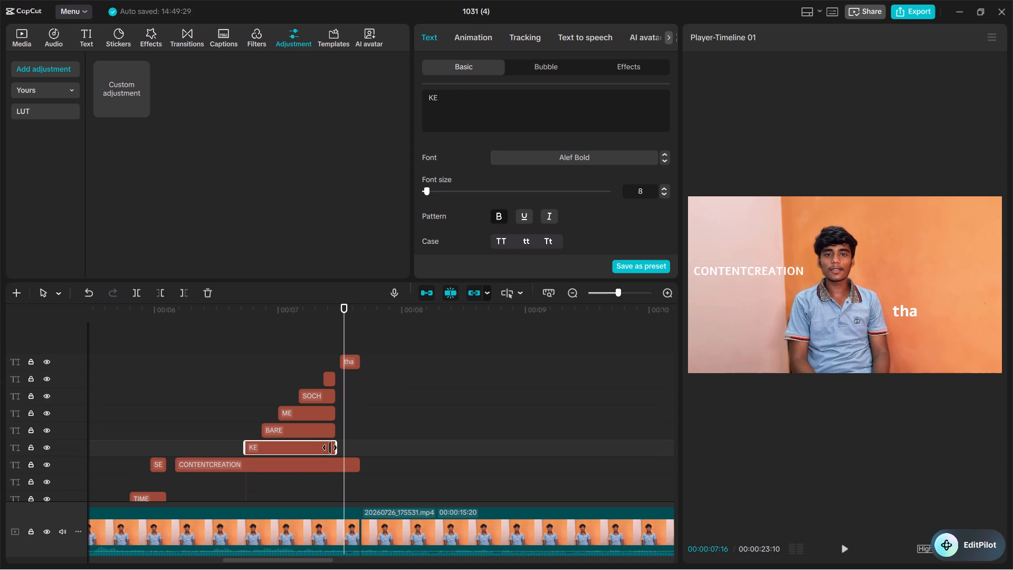
drag(334, 448, 362, 448)
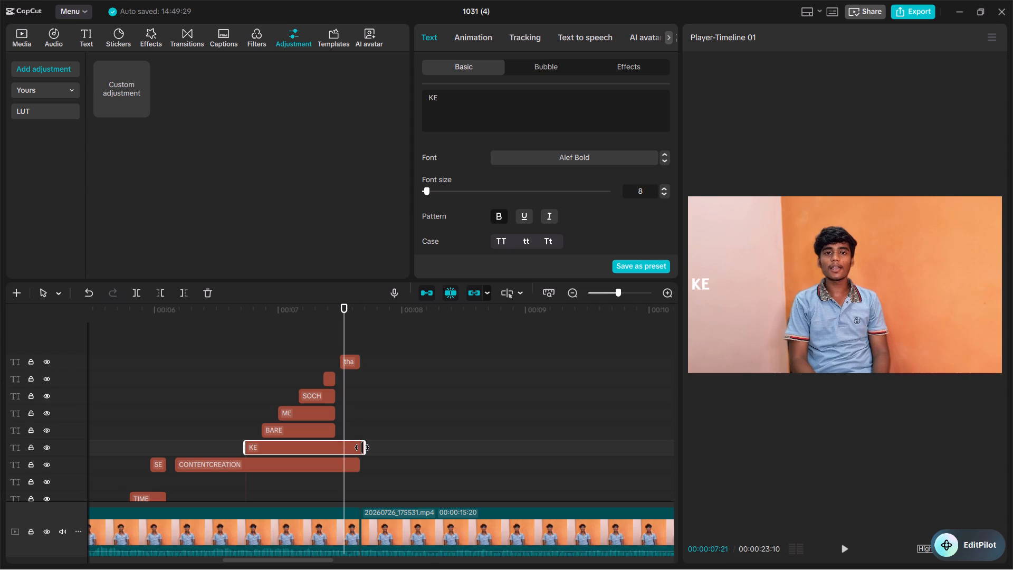
drag(362, 448, 358, 448)
click(328, 427)
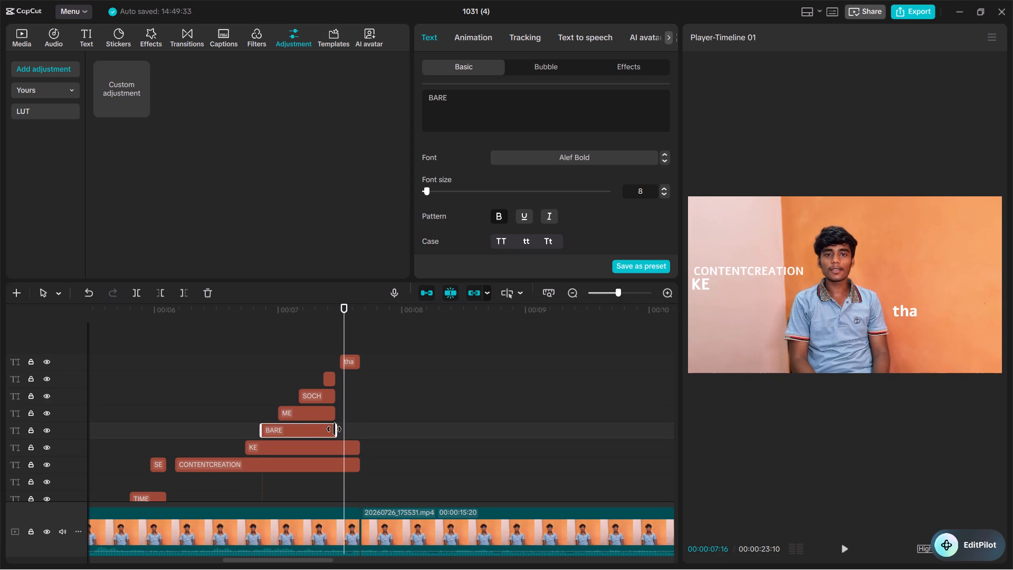
drag(334, 429, 356, 431)
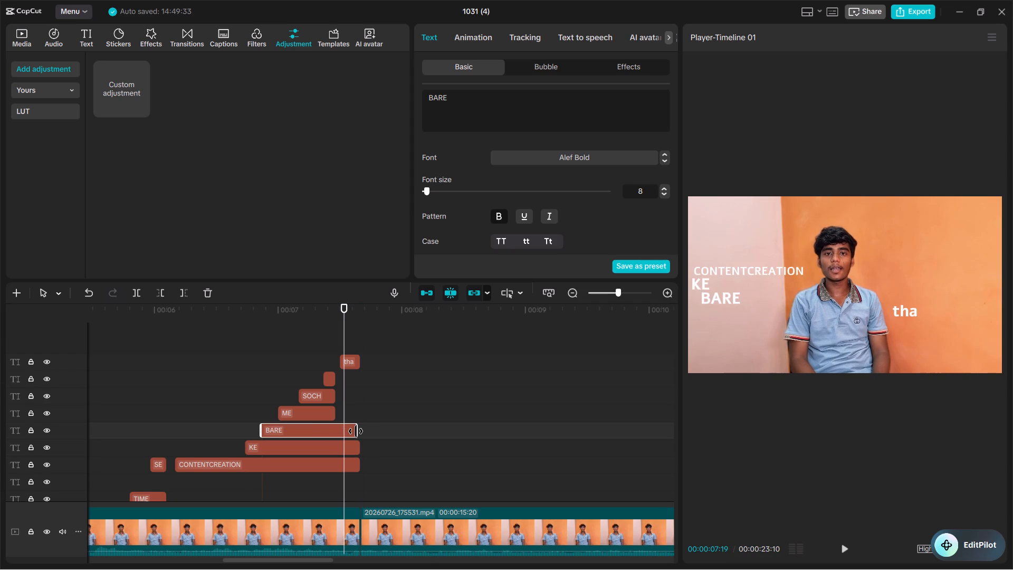
drag(356, 431, 357, 431)
Extend the ends of the ME, SOCH and RAHA caption clips to line up with the end of the tha clip.
click(328, 413)
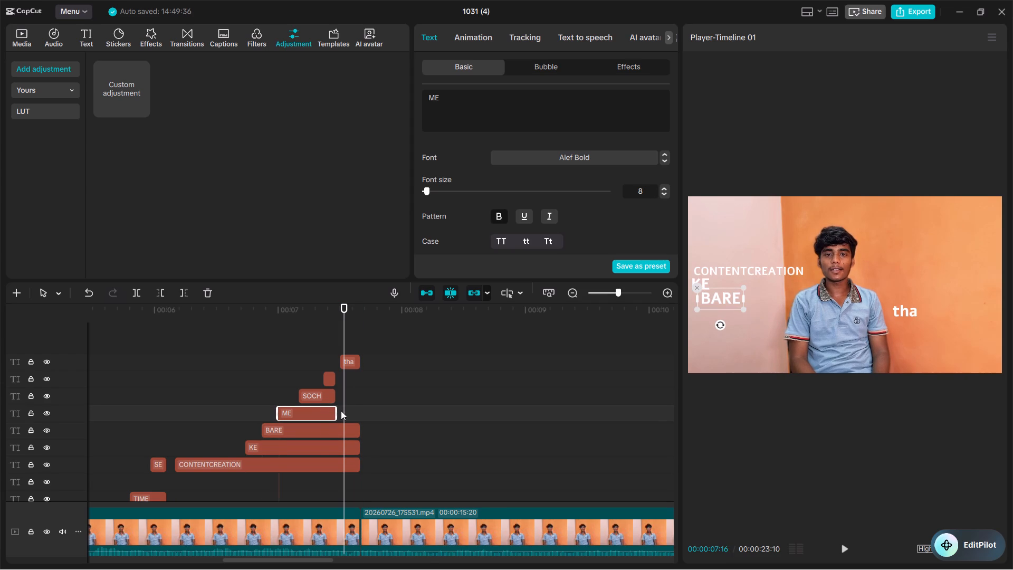
drag(332, 411, 355, 413)
click(328, 395)
drag(339, 394, 362, 401)
click(330, 378)
drag(334, 378, 355, 381)
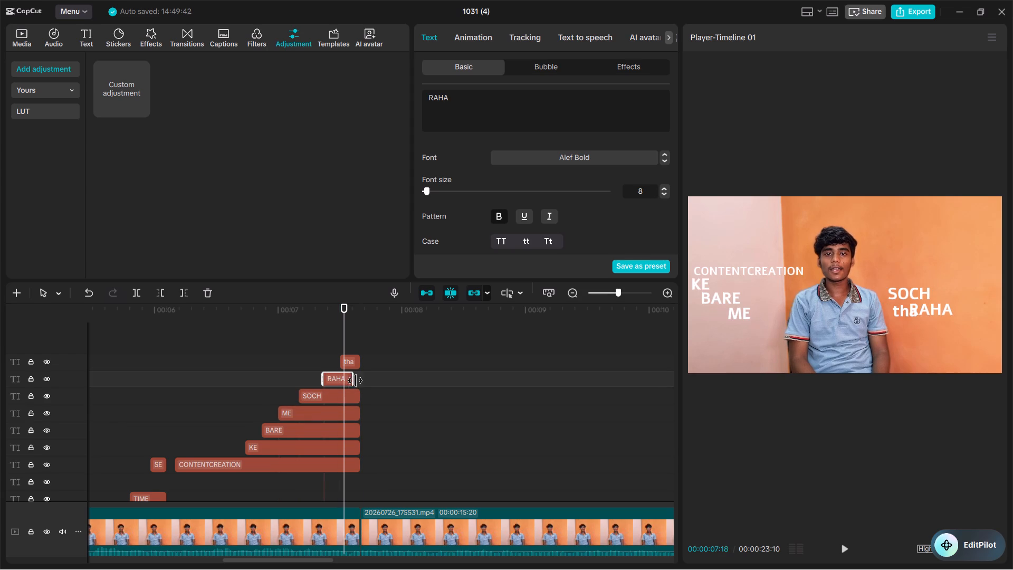
drag(355, 381, 357, 383)
Move the RAHA caption diagonally down and to the right in the frame, clear of the overlapping tha caption.
drag(921, 307, 942, 327)
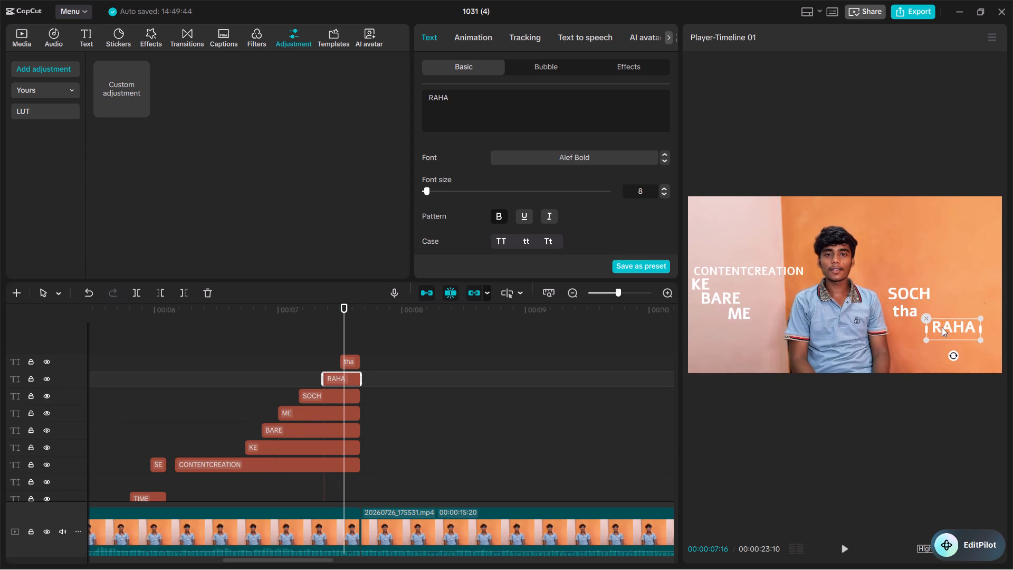
drag(942, 327, 932, 327)
Make the tha caption uppercase.
click(893, 309)
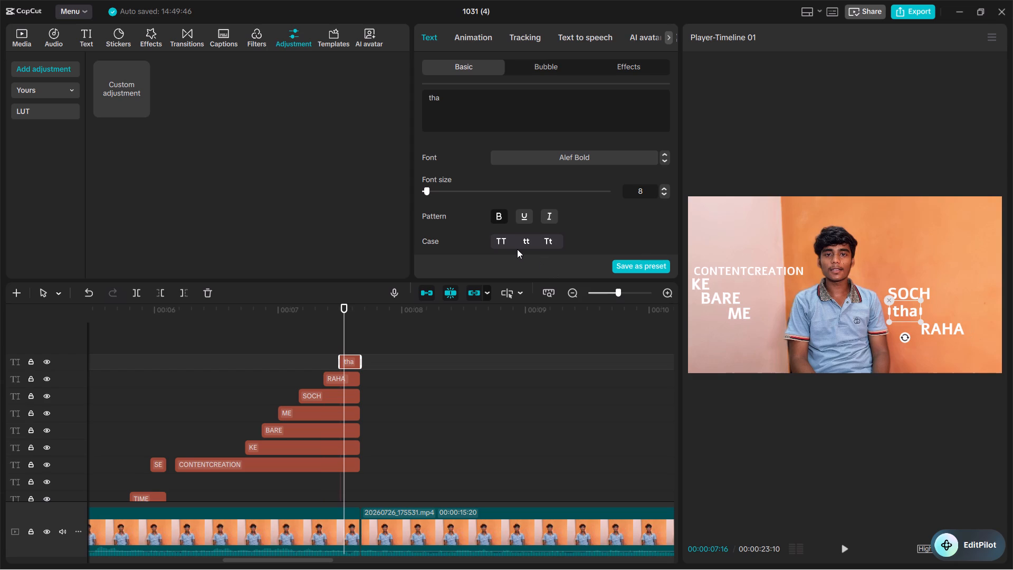
click(508, 237)
Reposition the RAHA caption slightly higher and farther right, beside THA and below SOCH.
click(960, 335)
drag(942, 330, 930, 330)
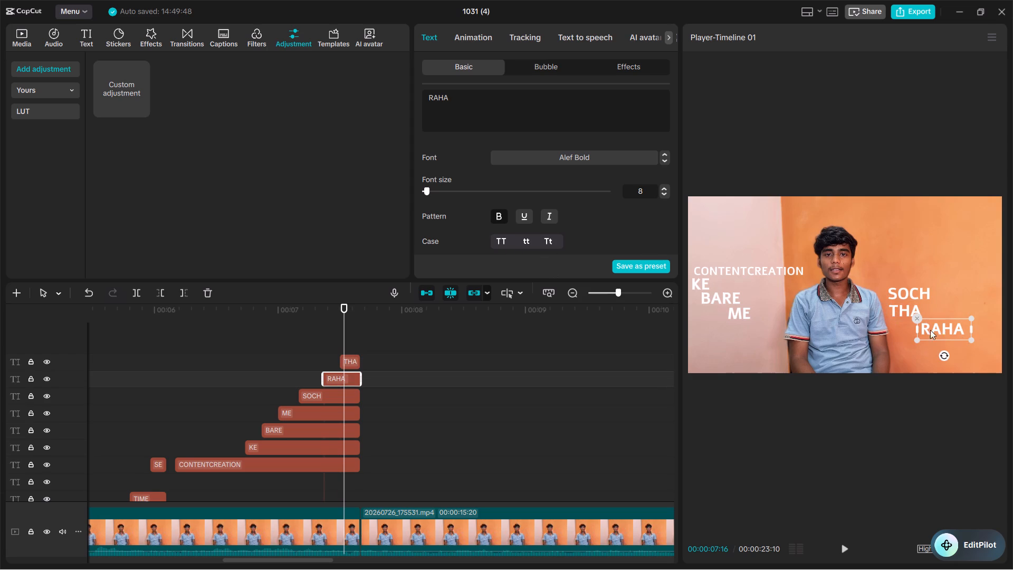
drag(930, 330, 955, 318)
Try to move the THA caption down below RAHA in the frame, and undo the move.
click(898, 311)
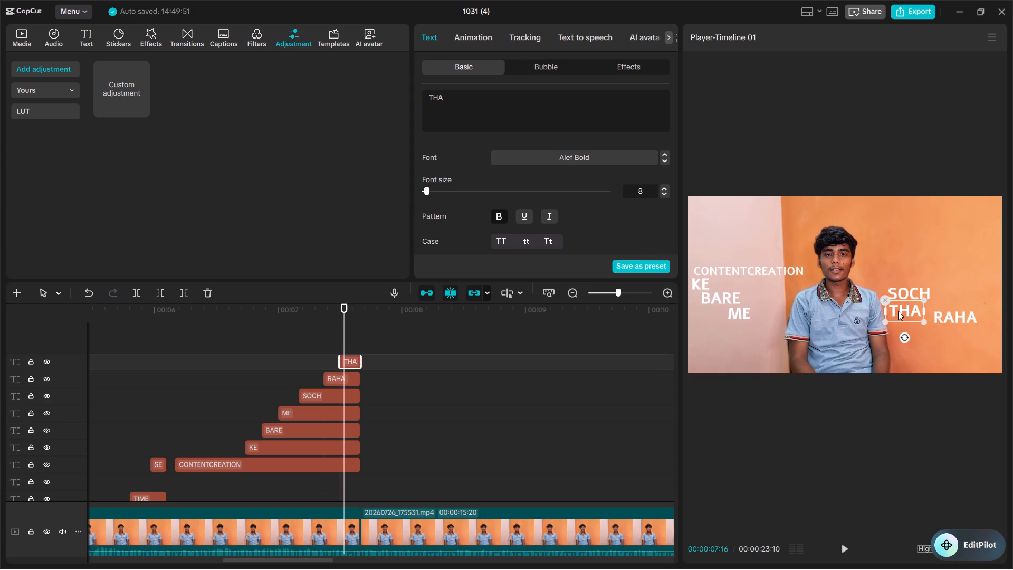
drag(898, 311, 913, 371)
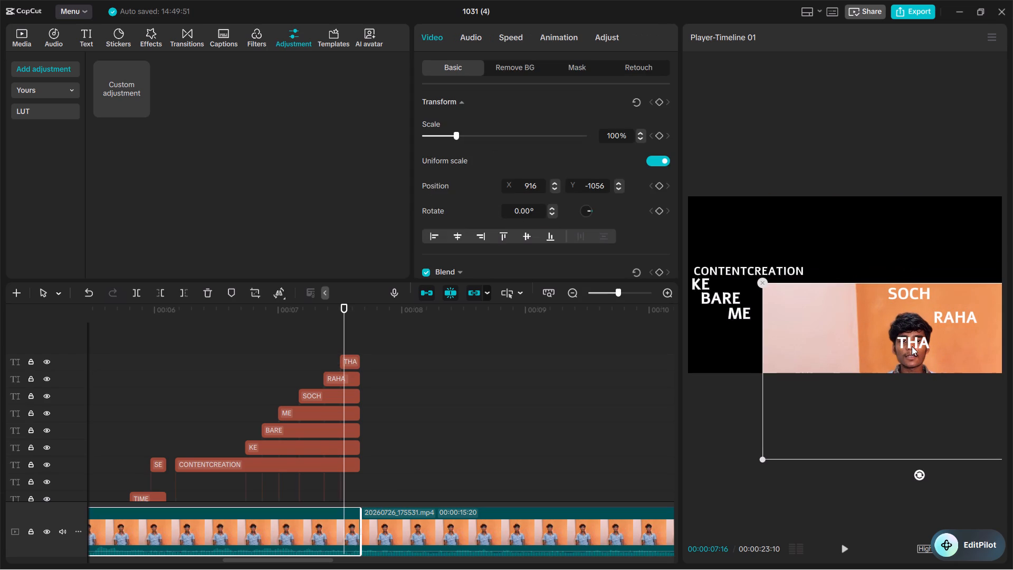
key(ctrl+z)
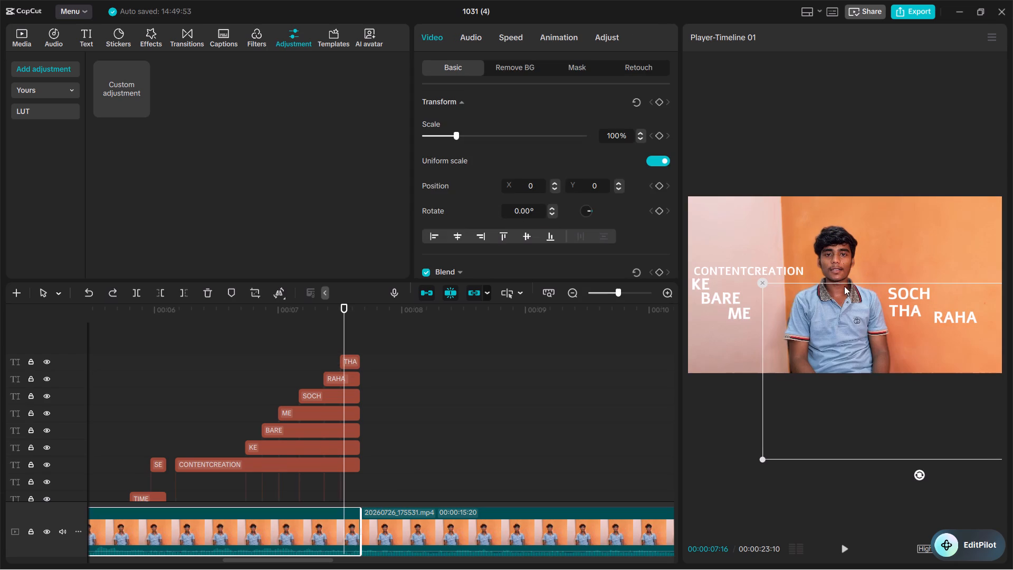